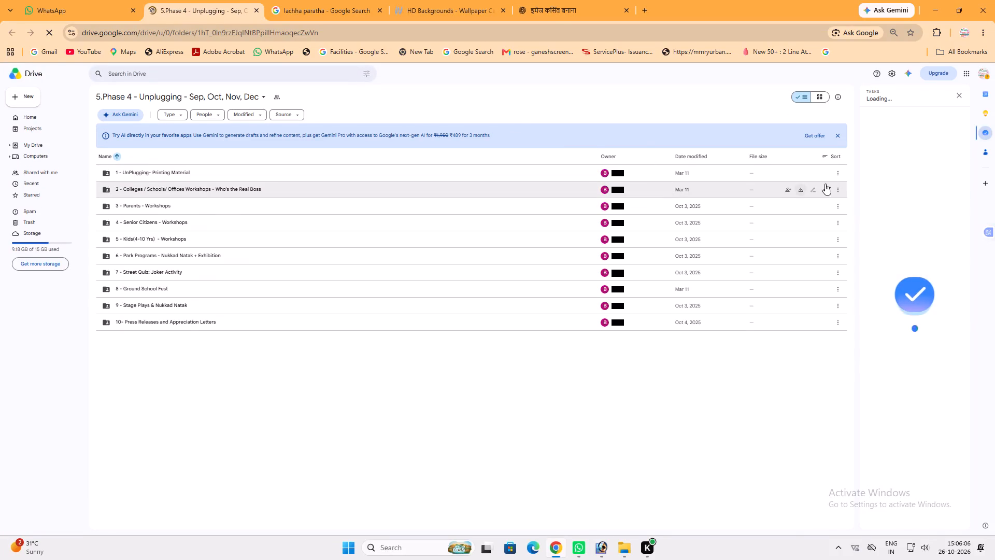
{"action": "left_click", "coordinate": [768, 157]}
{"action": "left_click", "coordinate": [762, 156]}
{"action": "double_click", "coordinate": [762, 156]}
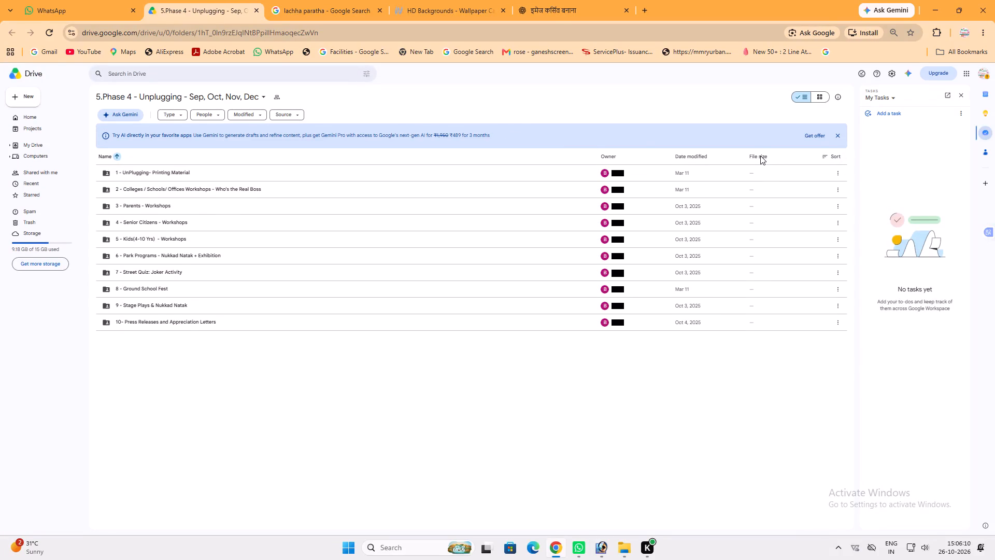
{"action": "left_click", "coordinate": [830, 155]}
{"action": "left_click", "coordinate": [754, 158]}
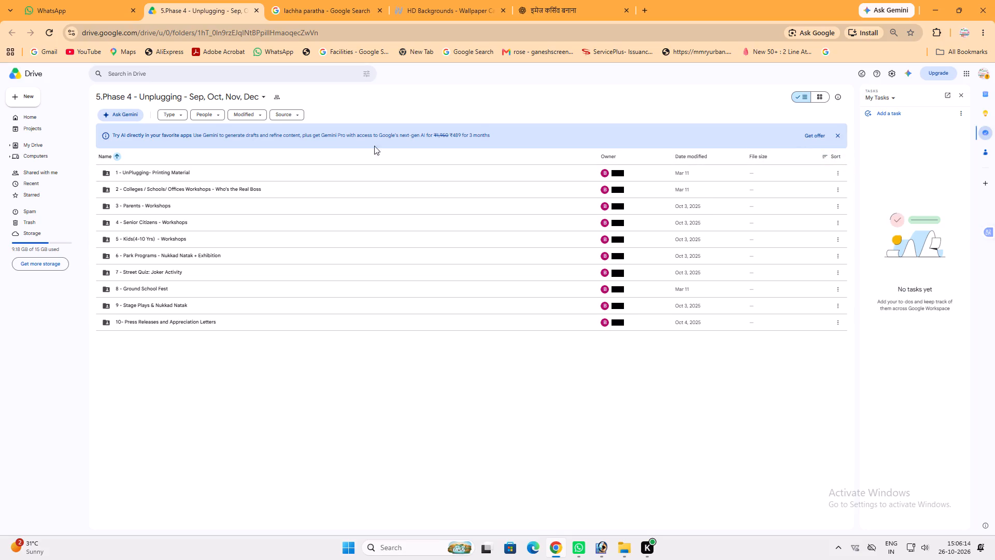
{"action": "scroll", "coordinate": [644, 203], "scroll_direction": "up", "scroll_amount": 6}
Download each of the ten folders in Phase 4 - Unplugging, from 1 - UnPlugging- Printing Material through 10- Press Releases and Appreciation Letters.
{"action": "left_click", "coordinate": [802, 173]}
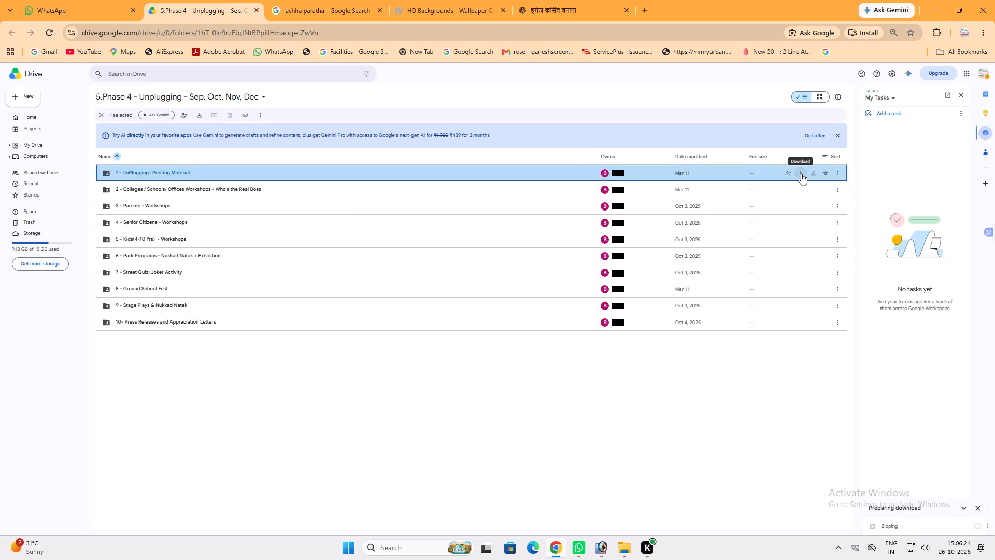
{"action": "left_click", "coordinate": [799, 159]}
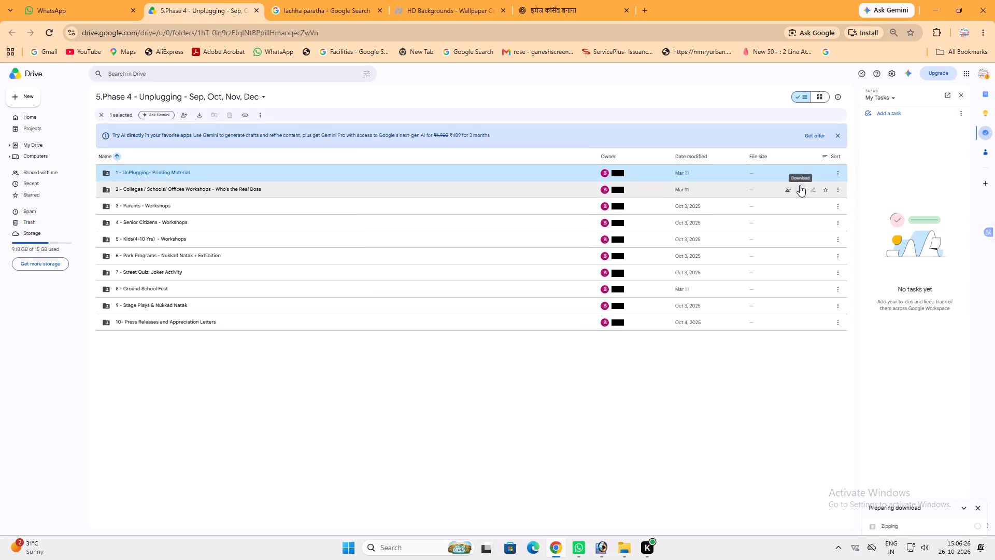
{"action": "left_click", "coordinate": [799, 190]}
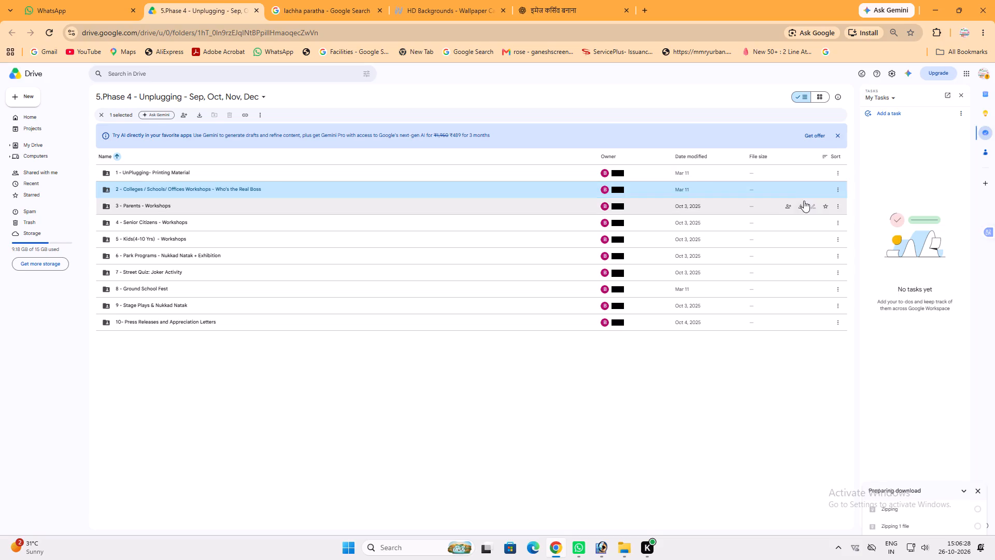
{"action": "left_click", "coordinate": [800, 206]}
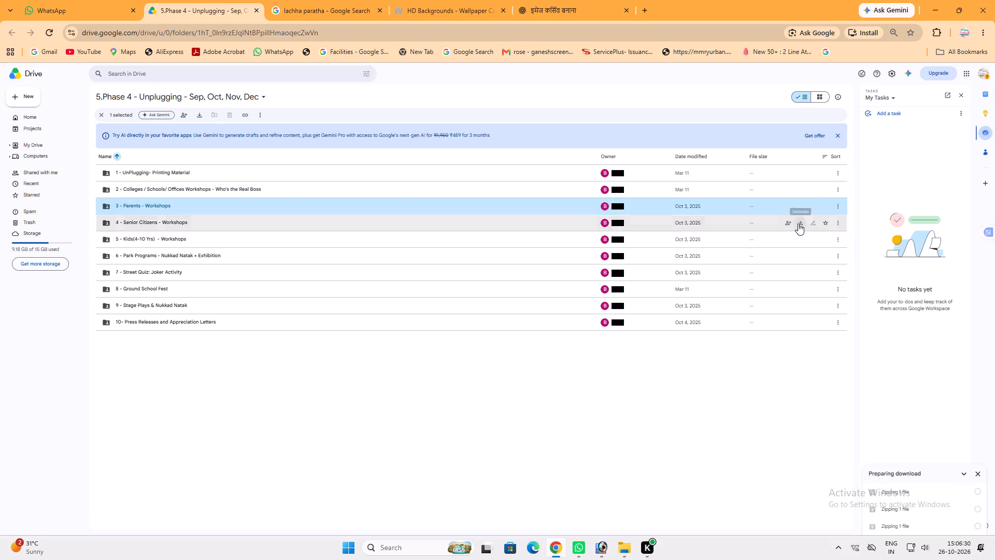
{"action": "left_click", "coordinate": [798, 223]}
{"action": "left_click", "coordinate": [801, 238]}
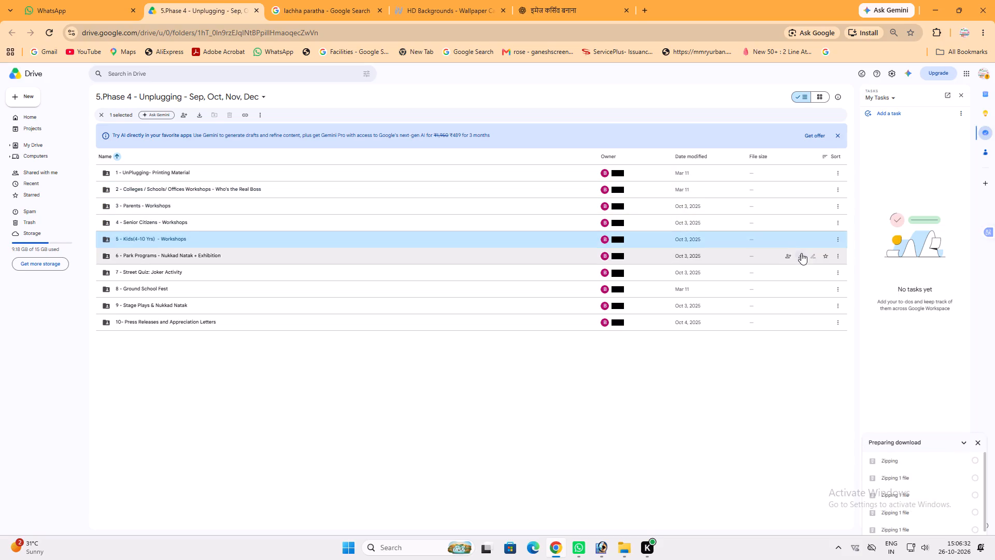
{"action": "left_click", "coordinate": [801, 253]}
{"action": "left_click", "coordinate": [802, 271]}
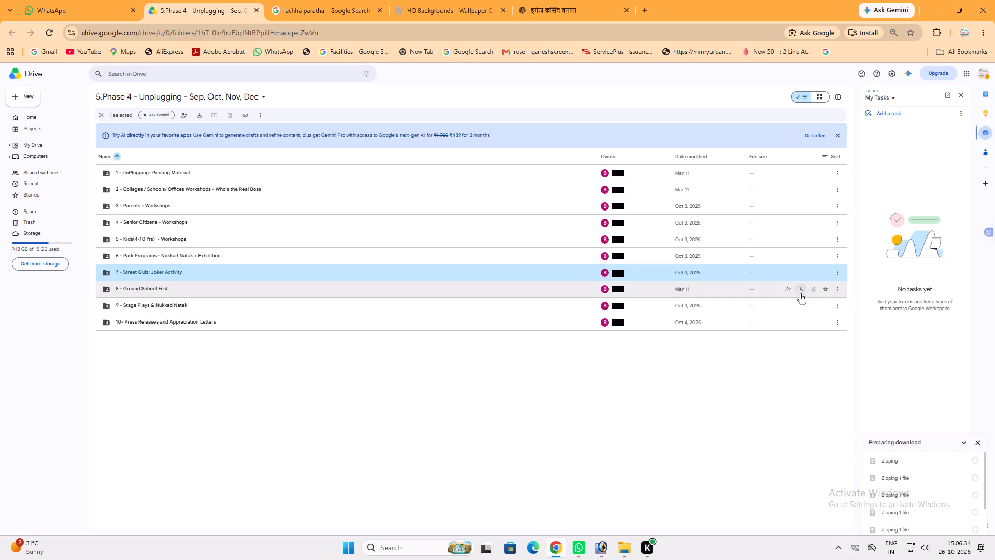
{"action": "left_click", "coordinate": [800, 290]}
{"action": "left_click", "coordinate": [801, 306]}
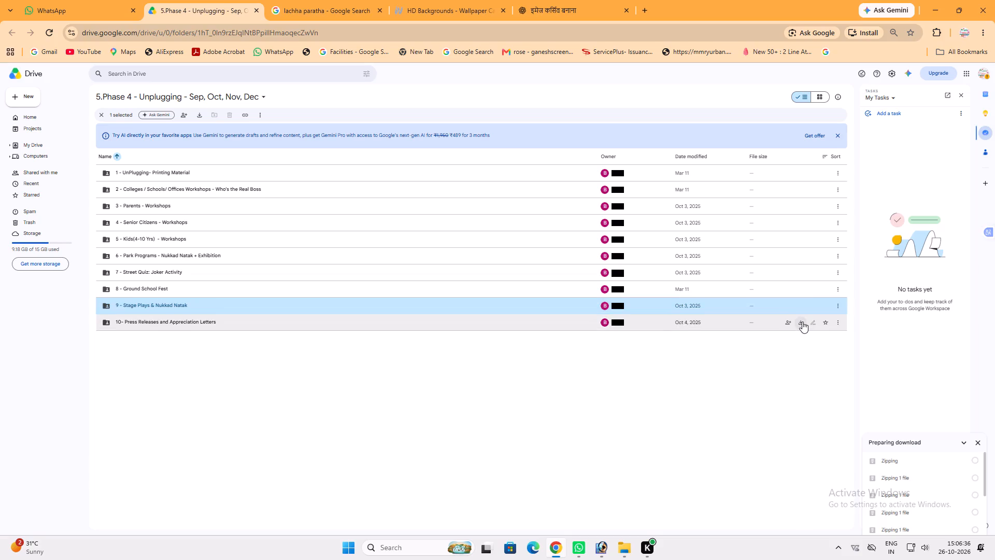
{"action": "left_click", "coordinate": [802, 322]}
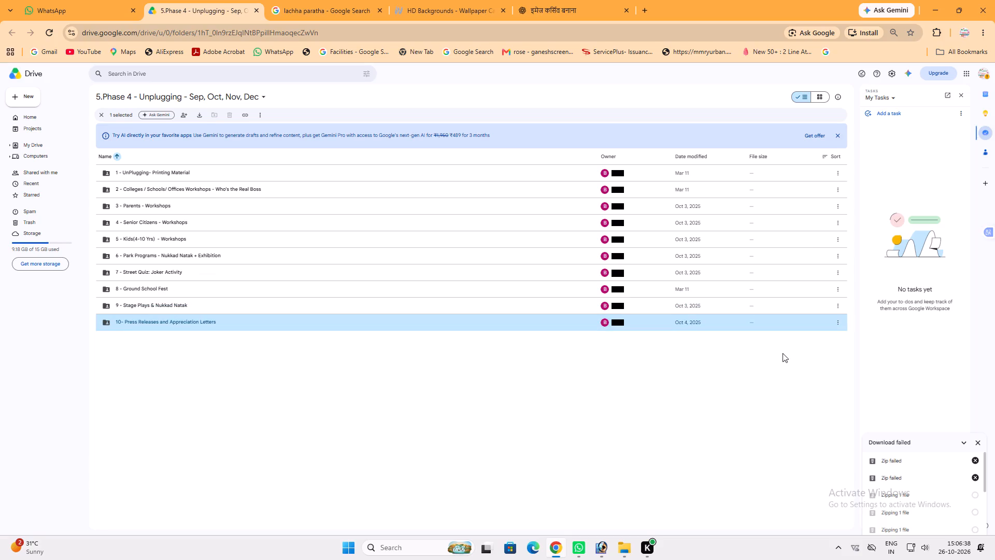
Switch to File Explorer, open the Downloads folder, show its contents as icons, and reload it for the new zip files.
{"action": "left_click", "coordinate": [624, 550]}
{"action": "left_click", "coordinate": [702, 509]}
{"action": "scroll", "coordinate": [0, 107], "scroll_direction": "up", "scroll_amount": 4}
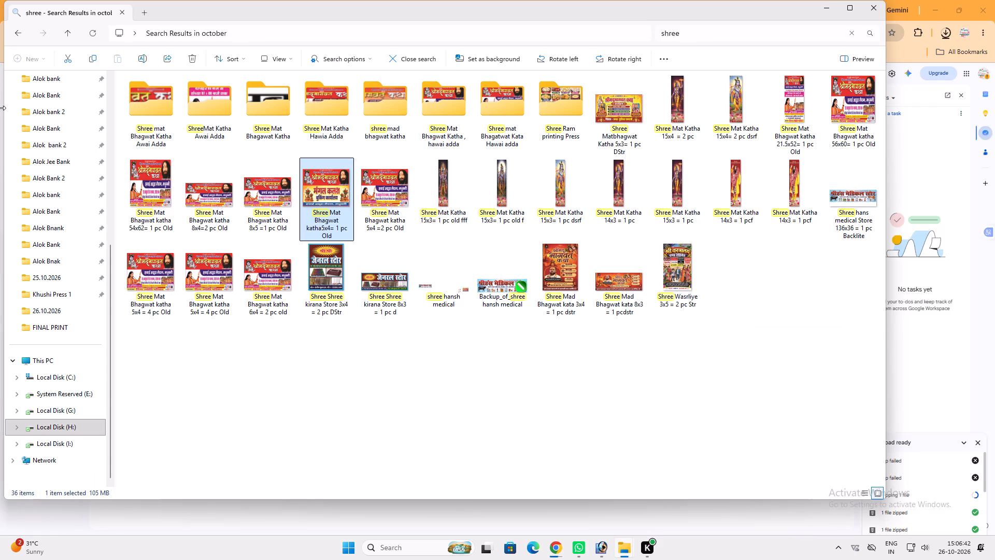
{"action": "scroll", "coordinate": [0, 108], "scroll_direction": "up", "scroll_amount": 8}
{"action": "left_click", "coordinate": [56, 180]}
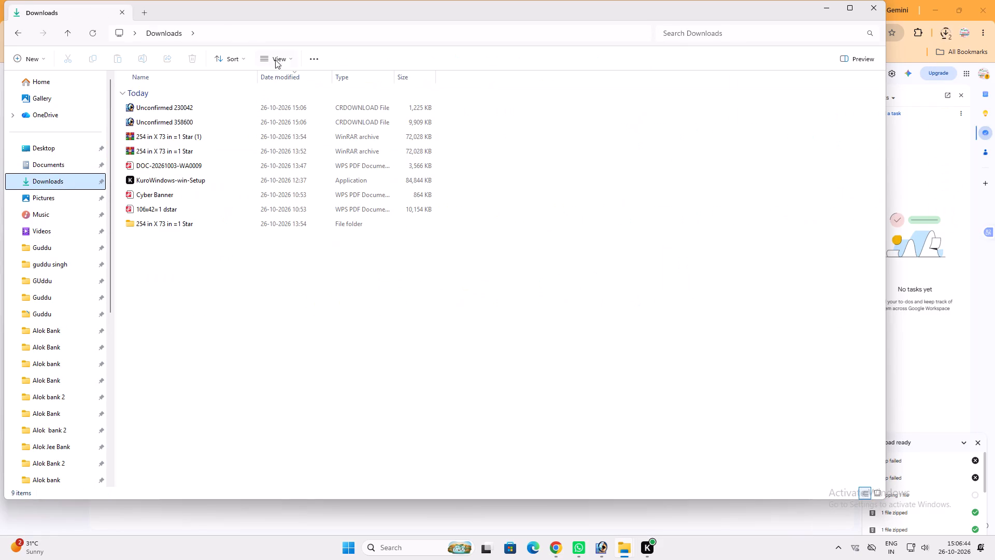
{"action": "left_click", "coordinate": [290, 57]}
{"action": "left_click", "coordinate": [290, 96]}
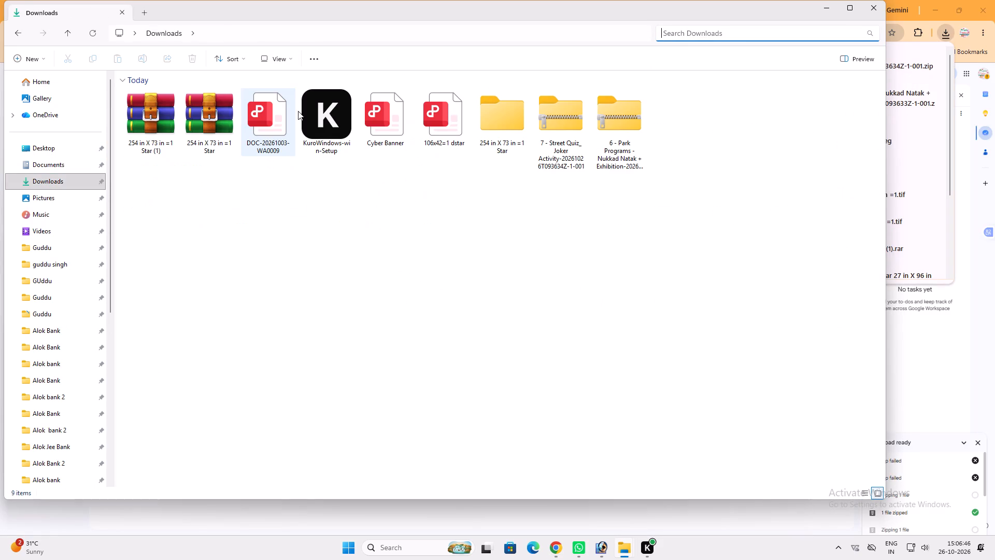
{"action": "triple_click", "coordinate": [54, 178]}
{"action": "triple_click", "coordinate": [53, 178]}
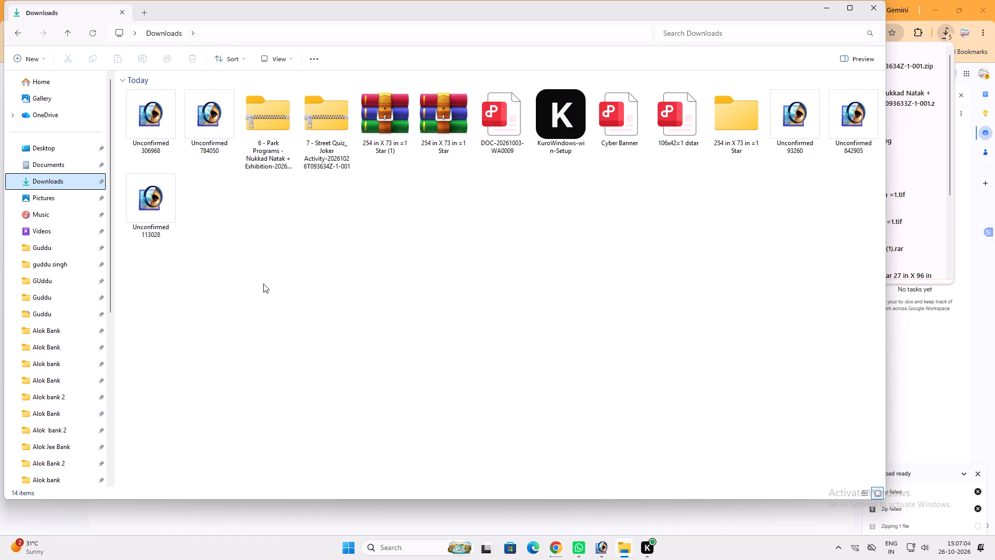
{"action": "left_click", "coordinate": [56, 179]}
{"action": "triple_click", "coordinate": [56, 179]}
{"action": "left_click", "coordinate": [56, 179]}
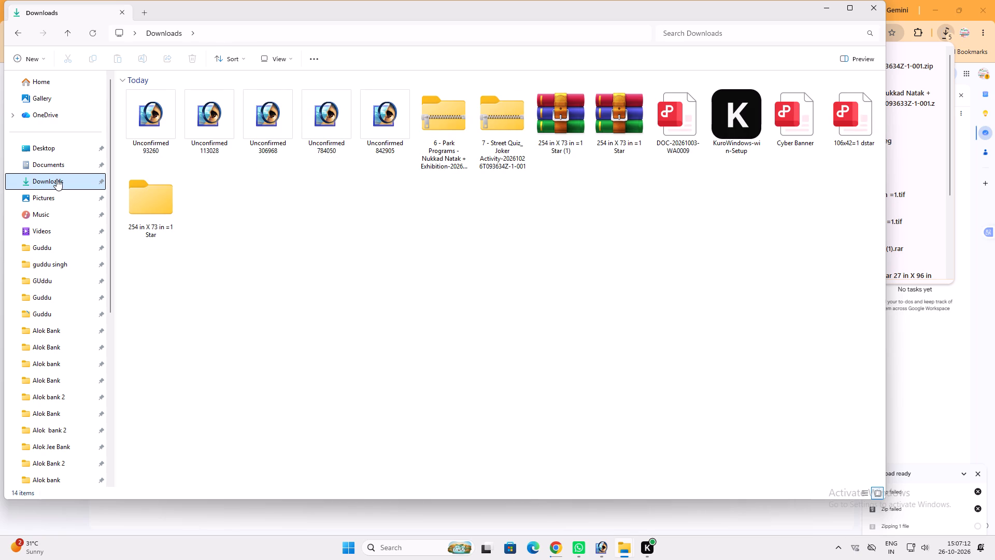
Extract the 7 - Street Quiz_ Joker Activity zip into its own folder within Downloads.
{"action": "left_click", "coordinate": [498, 94]}
{"action": "right_click", "coordinate": [516, 123]}
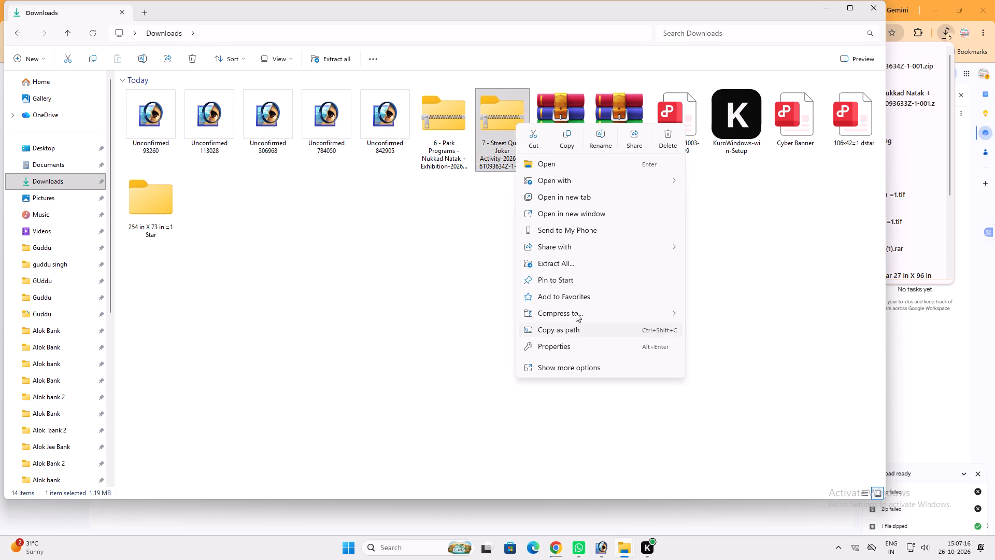
{"action": "left_click", "coordinate": [576, 260]}
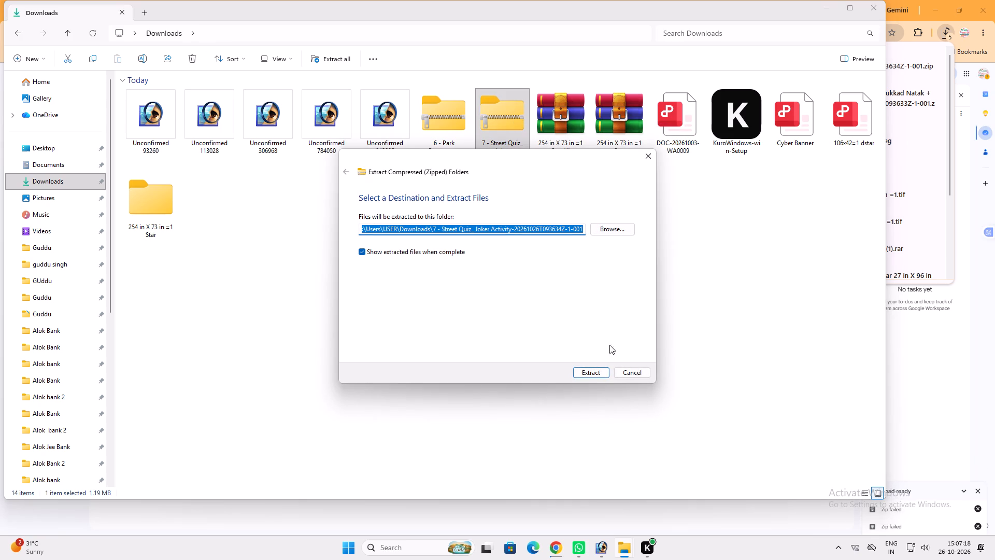
{"action": "left_click", "coordinate": [601, 375]}
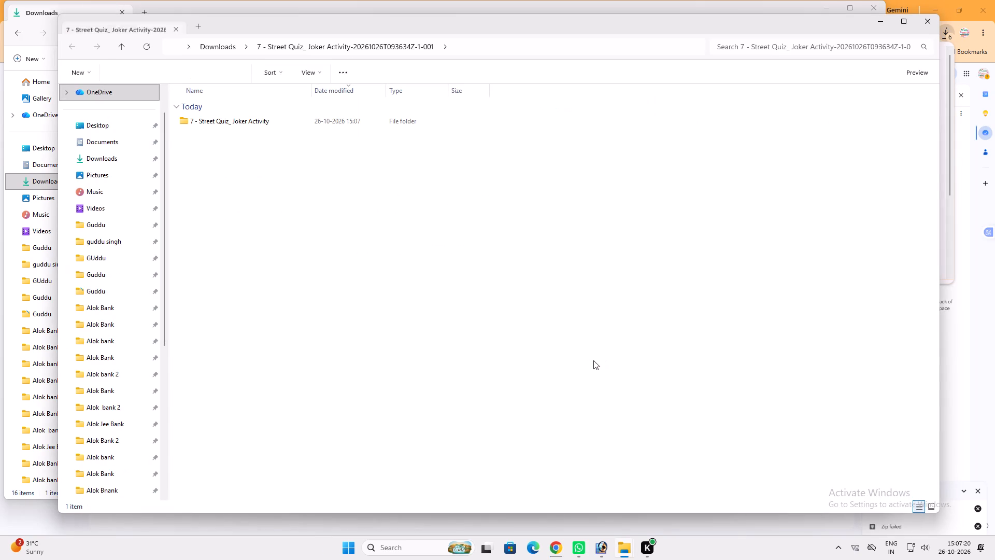
Open the Street Quiz_ Joker Activity document from the extracted folder and look through its text and photos.
{"action": "left_click", "coordinate": [279, 131]}
{"action": "double_click", "coordinate": [262, 122]}
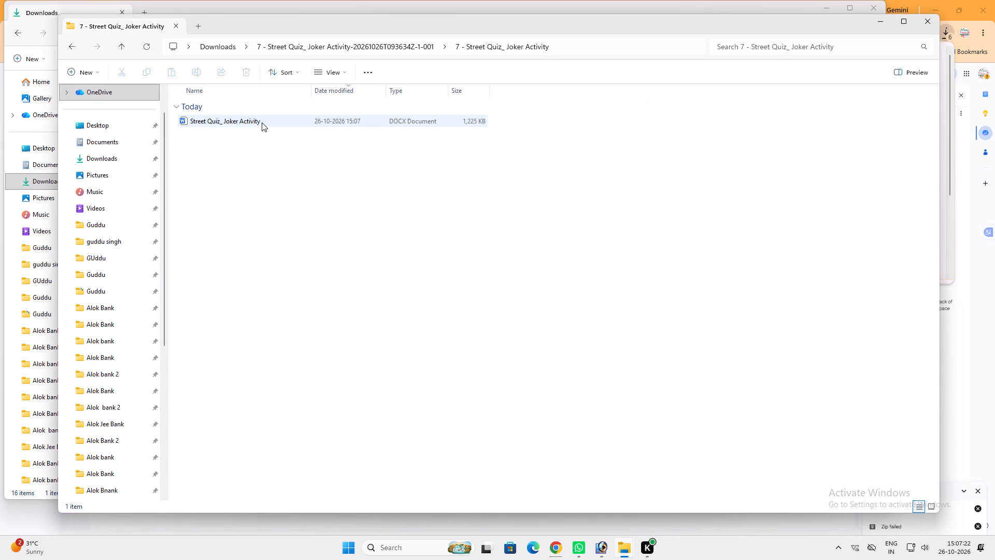
{"action": "double_click", "coordinate": [262, 122]}
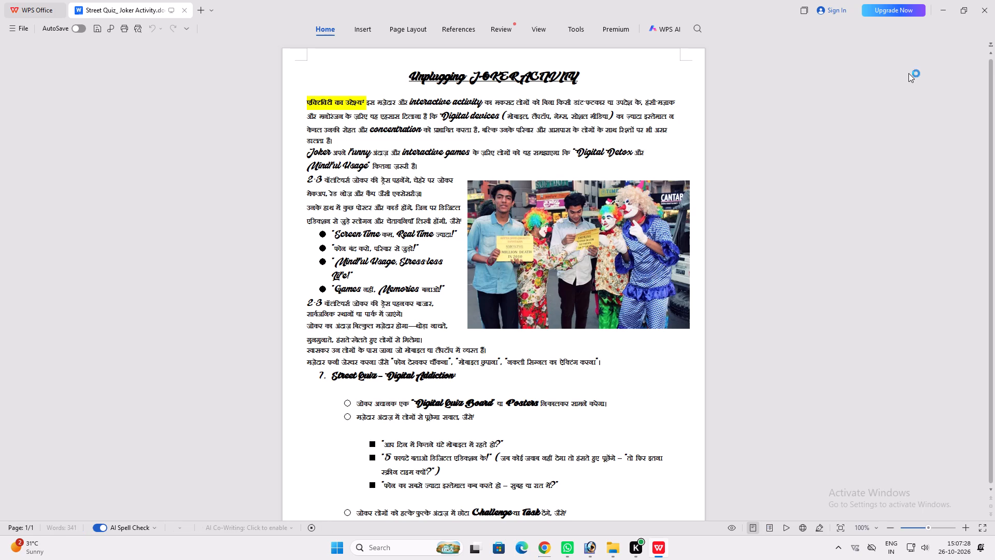
{"action": "scroll", "coordinate": [533, 184], "scroll_direction": "down", "scroll_amount": 6}
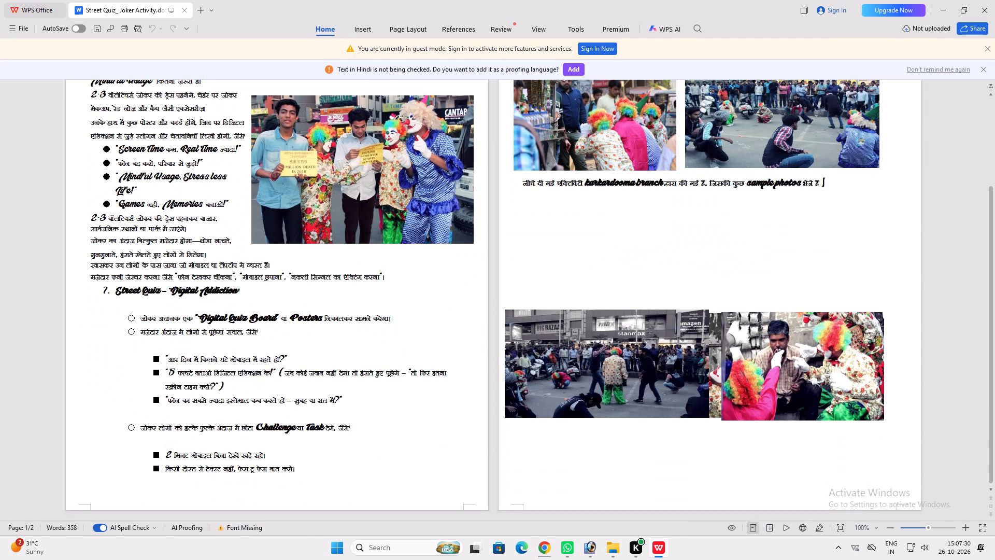
Return to the Downloads folder in File Explorer and extract the 4 - Senior Citizens - Workshops zip into its own folder.
{"action": "left_click", "coordinate": [611, 552]}
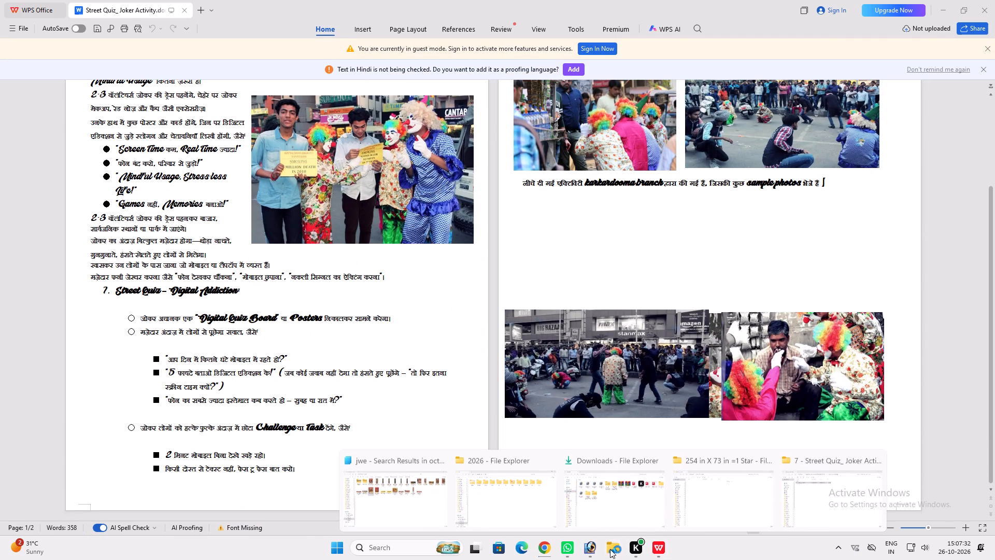
{"action": "left_click", "coordinate": [819, 493]}
{"action": "left_click", "coordinate": [96, 158]}
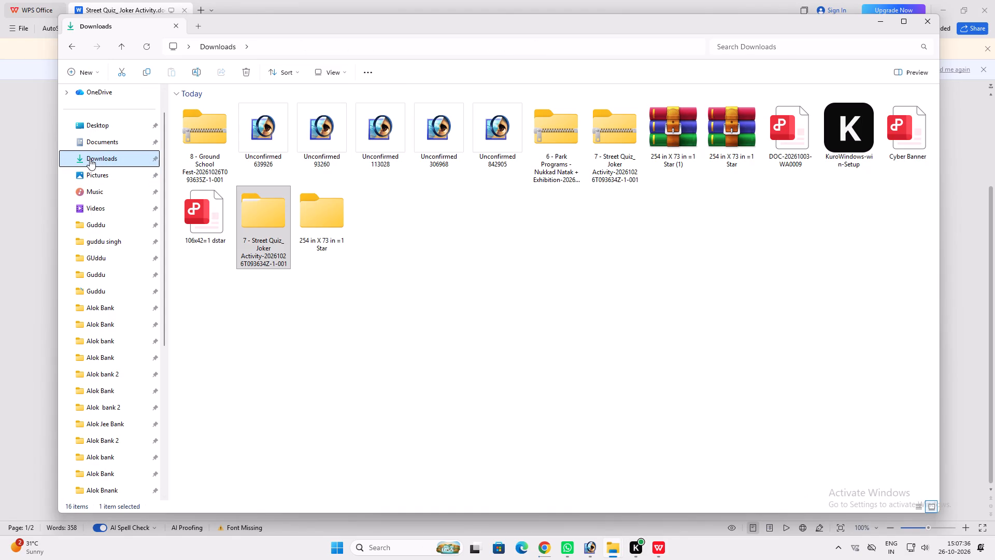
{"action": "double_click", "coordinate": [90, 159]}
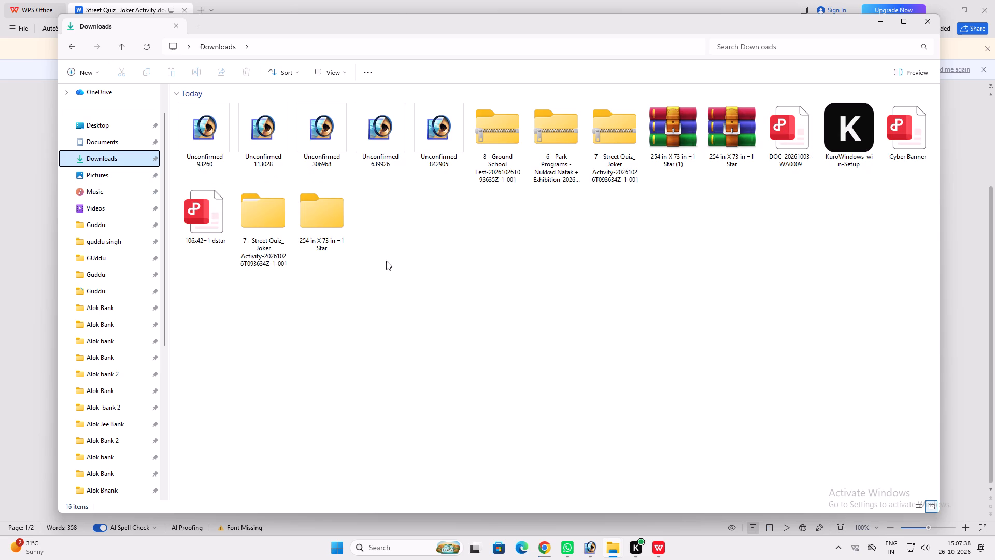
{"action": "left_click", "coordinate": [90, 160]}
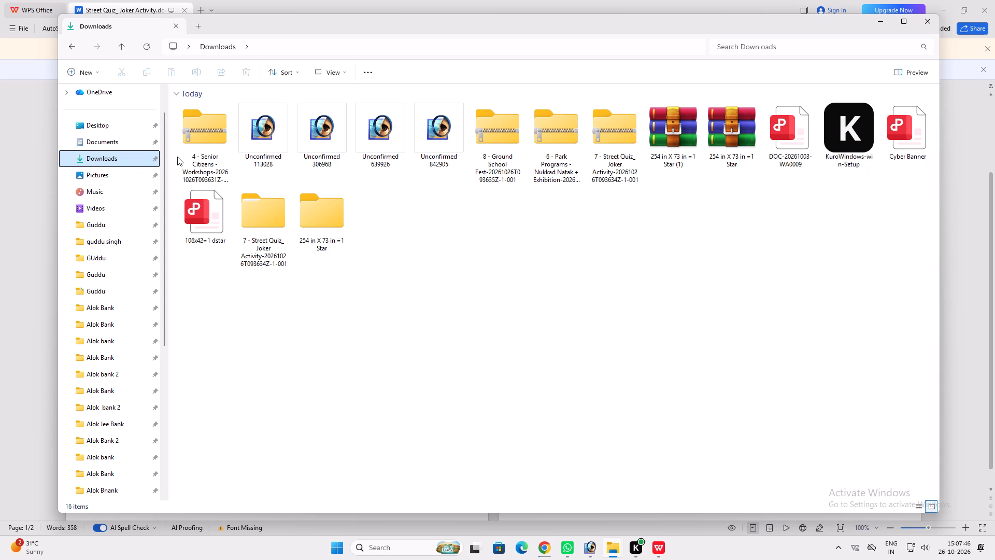
{"action": "left_click", "coordinate": [201, 143]}
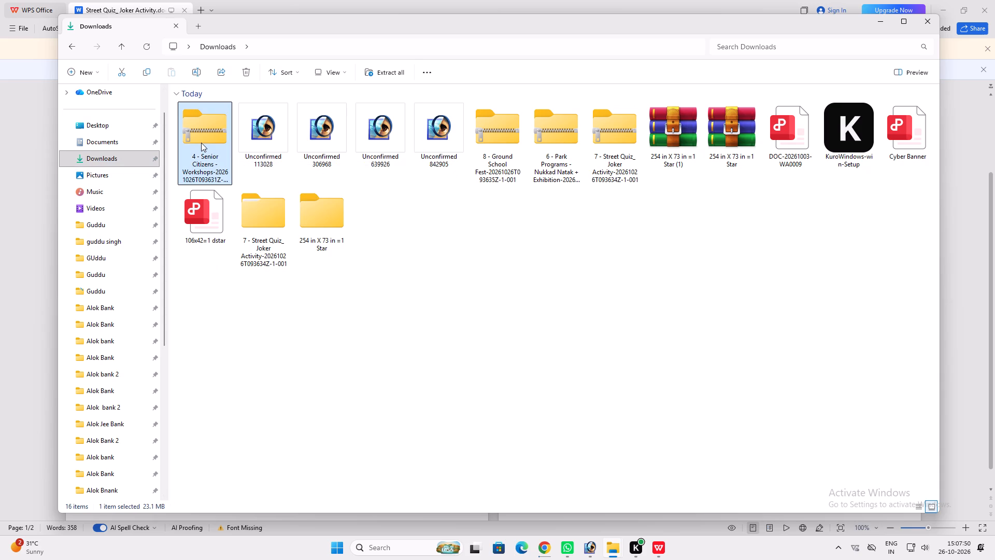
{"action": "right_click", "coordinate": [201, 143]}
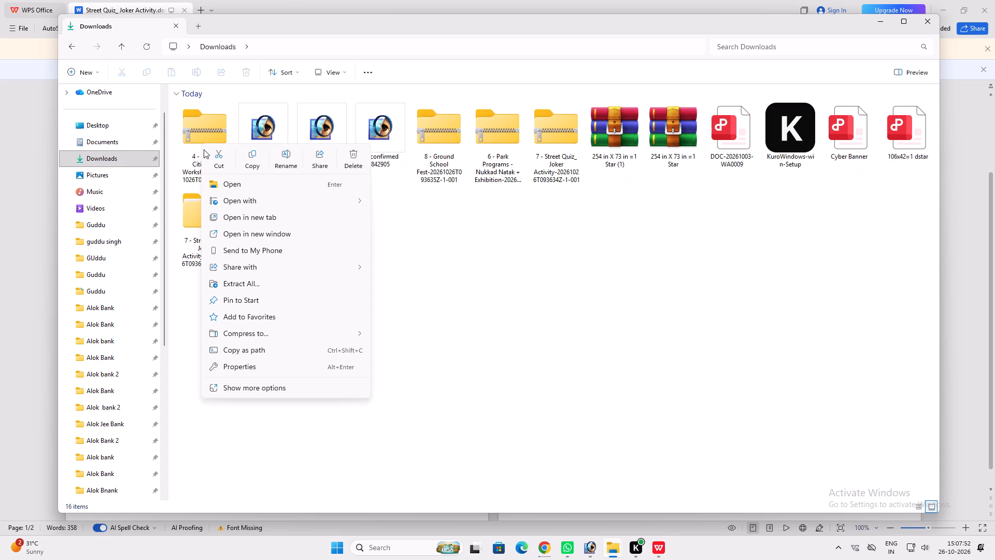
{"action": "left_click", "coordinate": [253, 281]}
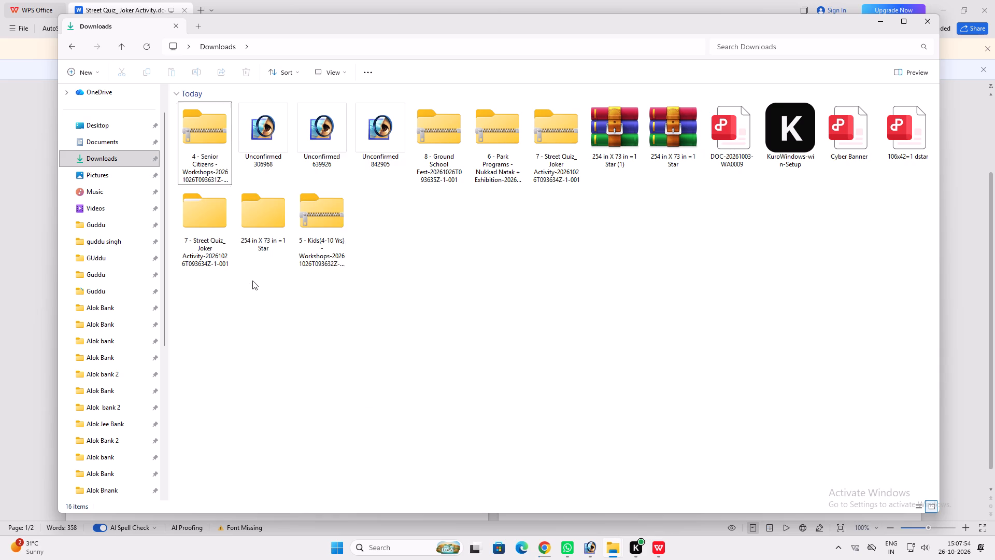
{"action": "left_click", "coordinate": [584, 371]}
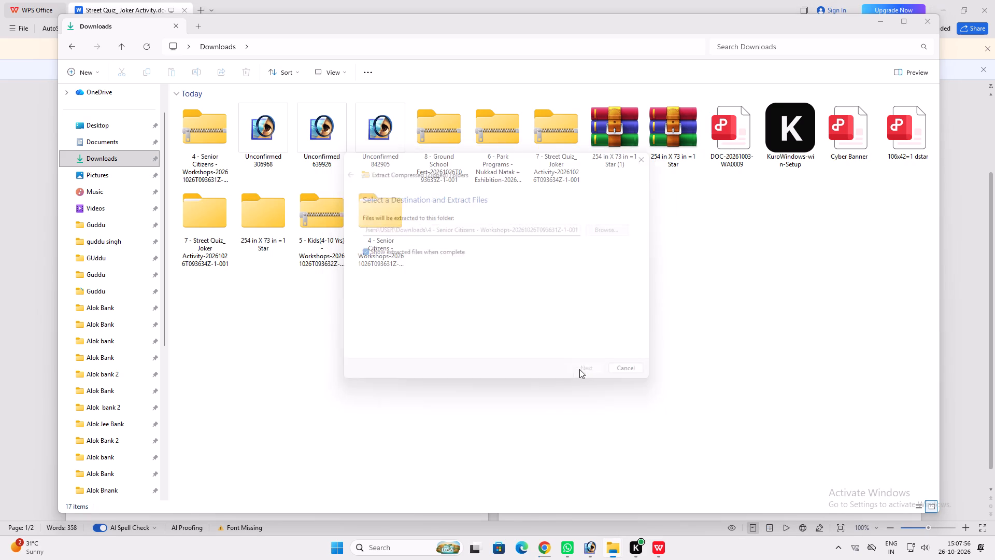
Open the PPT - Senior Citizens - Workshops PDF from the extracted 4 - Senior Citizens - Workshops folder and look through its slides.
{"action": "double_click", "coordinate": [241, 137]}
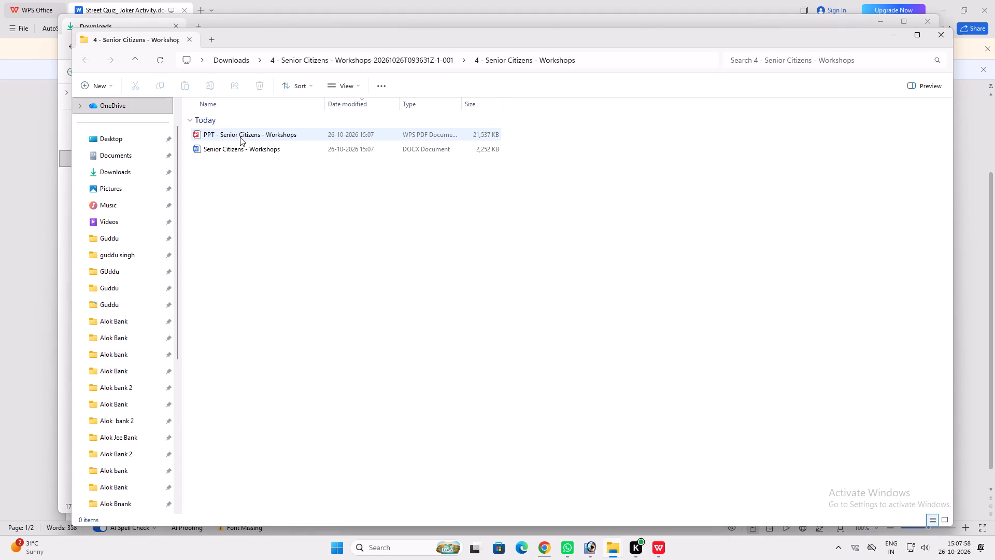
{"action": "left_click", "coordinate": [236, 137]}
{"action": "double_click", "coordinate": [236, 136]}
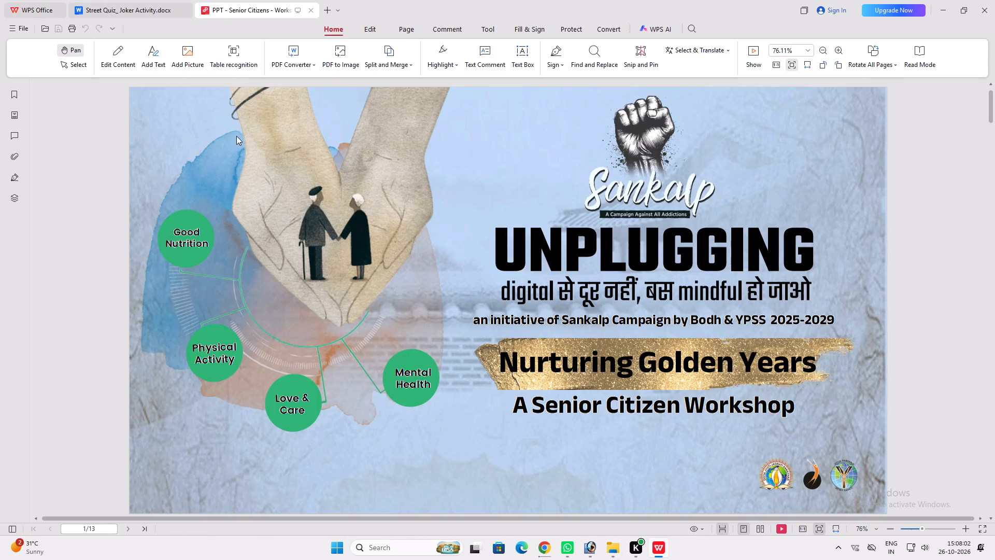
{"action": "scroll", "coordinate": [322, 187], "scroll_direction": "down", "scroll_amount": 6}
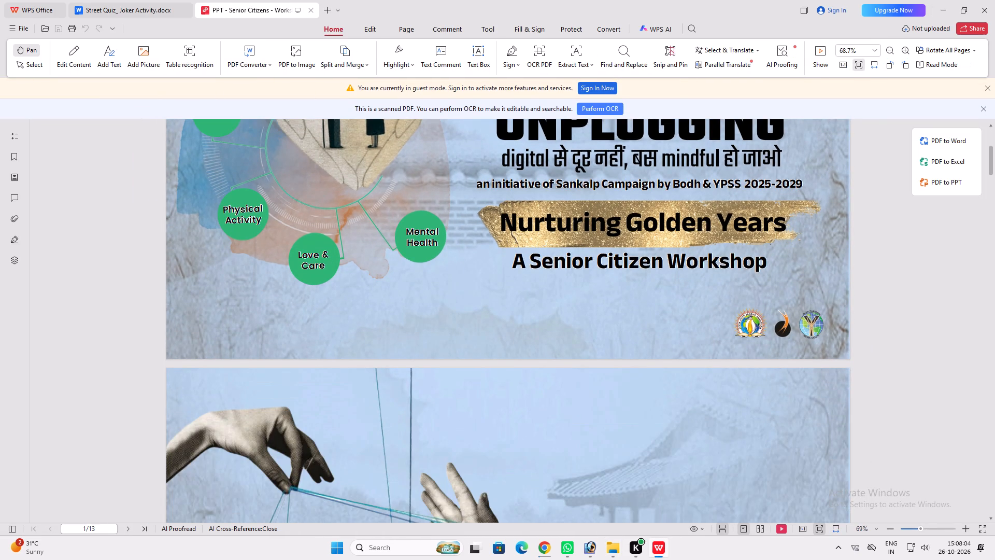
{"action": "scroll", "coordinate": [322, 187], "scroll_direction": "up", "scroll_amount": 5}
{"action": "scroll", "coordinate": [323, 187], "scroll_direction": "down", "scroll_amount": 2}
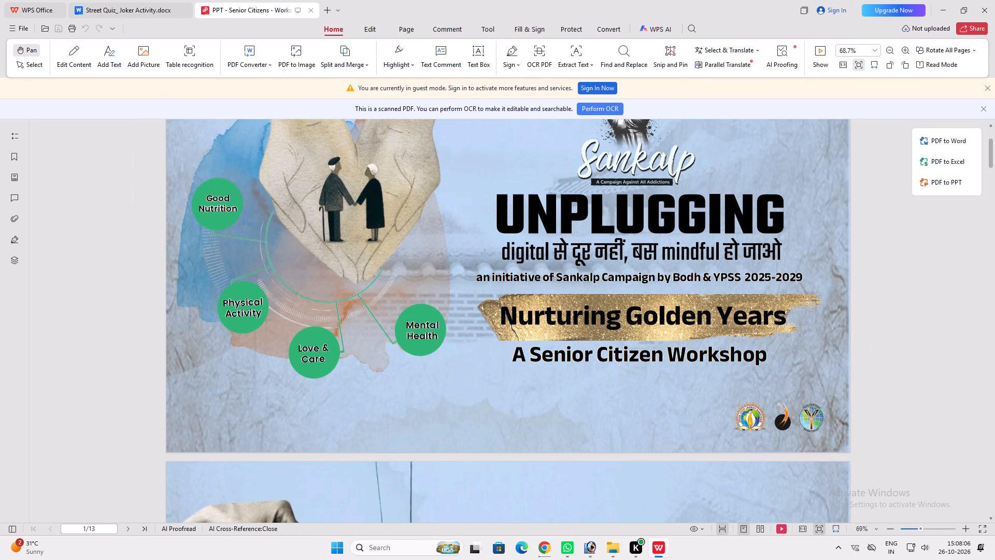
{"action": "scroll", "coordinate": [323, 187], "scroll_direction": "down", "scroll_amount": 16}
{"action": "scroll", "coordinate": [323, 187], "scroll_direction": "down", "scroll_amount": 6}
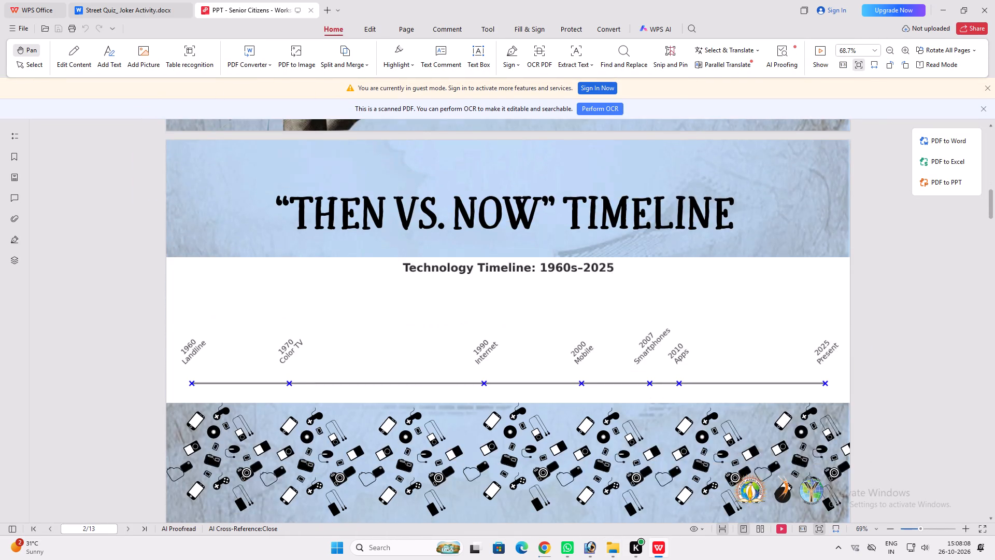
{"action": "scroll", "coordinate": [323, 187], "scroll_direction": "down", "scroll_amount": 16}
{"action": "scroll", "coordinate": [323, 189], "scroll_direction": "down", "scroll_amount": 18}
{"action": "scroll", "coordinate": [326, 192], "scroll_direction": "down", "scroll_amount": 5}
{"action": "scroll", "coordinate": [465, 390], "scroll_direction": "down", "scroll_amount": 5}
{"action": "scroll", "coordinate": [507, 445], "scroll_direction": "down", "scroll_amount": 5}
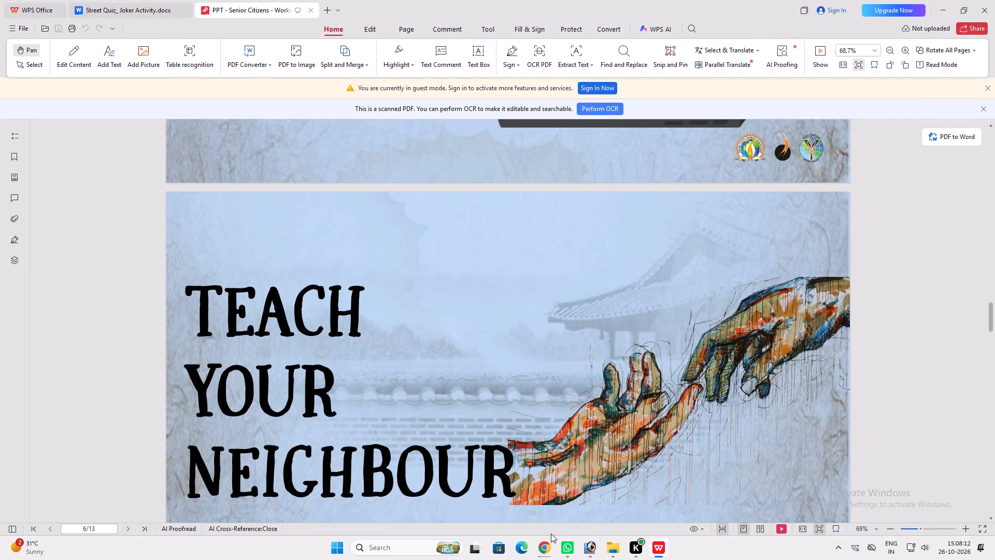
Switch to the Phase 4 - Unplugging folder in Google Drive in Chrome, enlarge the page to 90%, and examine the folder list and its options.
{"action": "left_click", "coordinate": [550, 551]}
{"action": "left_click", "coordinate": [716, 91]}
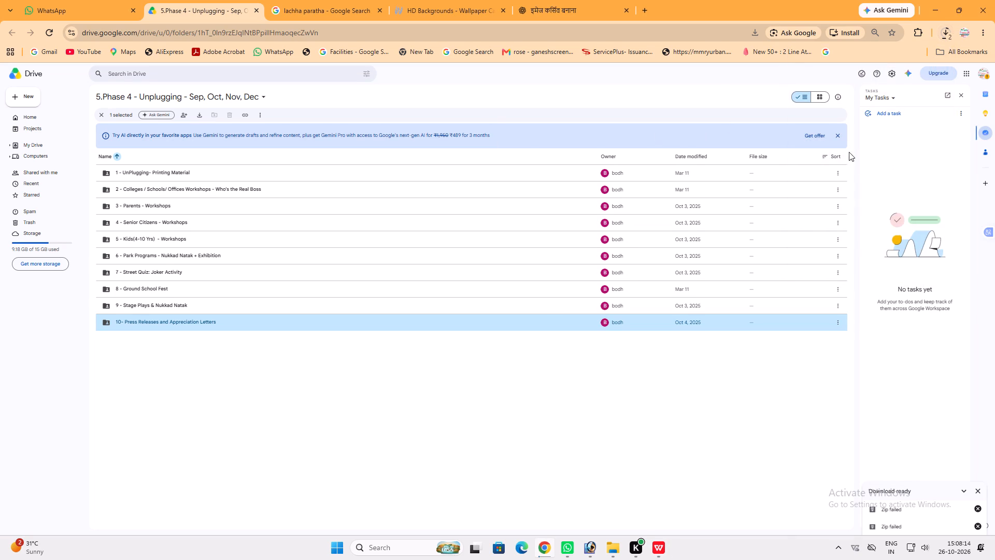
{"action": "right_click", "coordinate": [766, 156]}
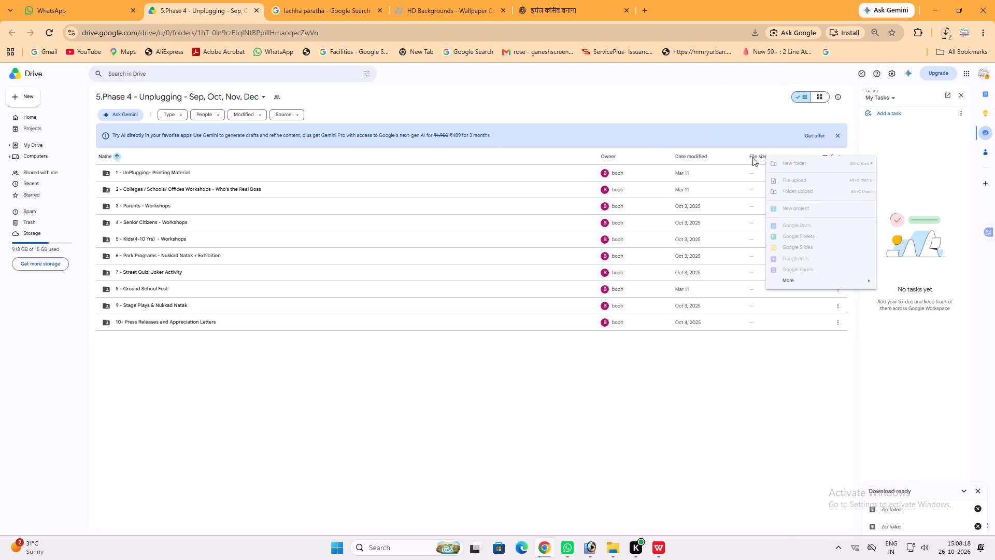
{"action": "left_click", "coordinate": [801, 278]}
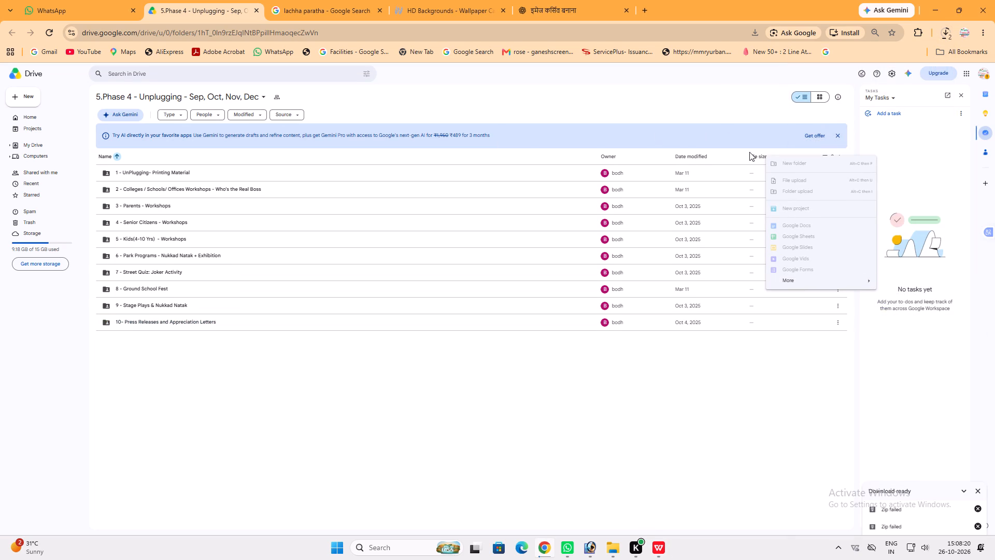
{"action": "left_click", "coordinate": [754, 153]}
{"action": "left_click", "coordinate": [754, 155]}
{"action": "scroll", "coordinate": [754, 155], "scroll_direction": "up", "scroll_amount": 5}
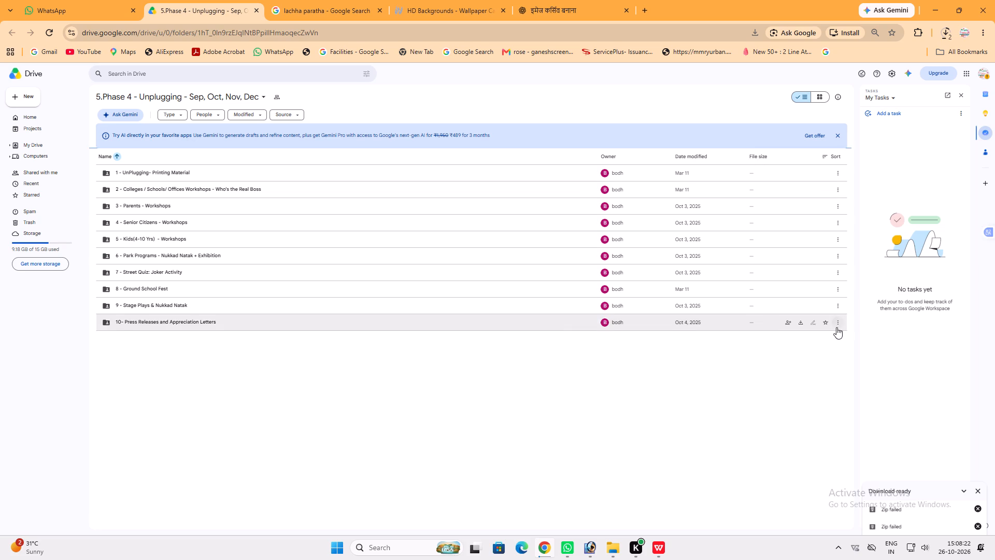
{"action": "key", "text": "ctrl+plus"}
{"action": "key", "text": "ctrl+plus"}
{"action": "key", "text": "ctrl+plus"}
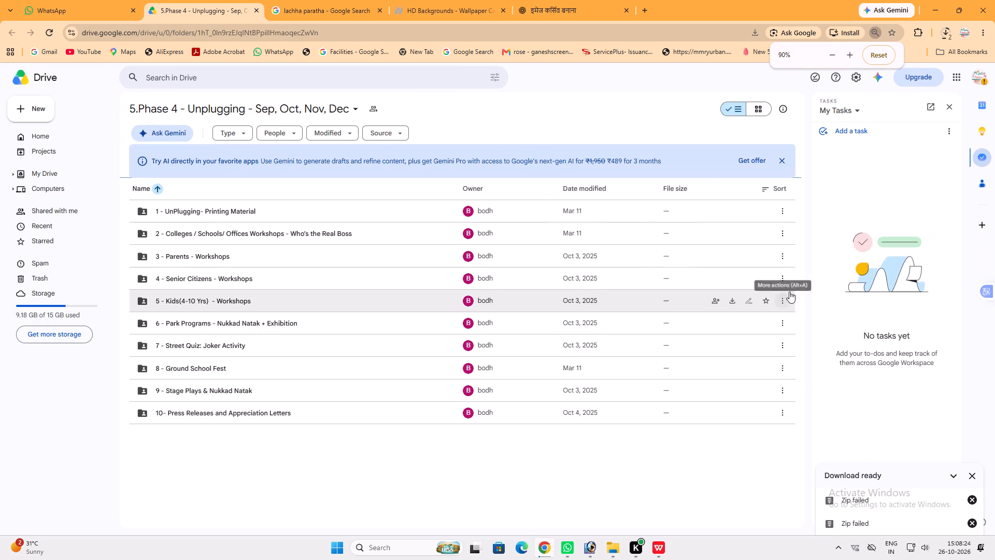
{"action": "right_click", "coordinate": [783, 212]}
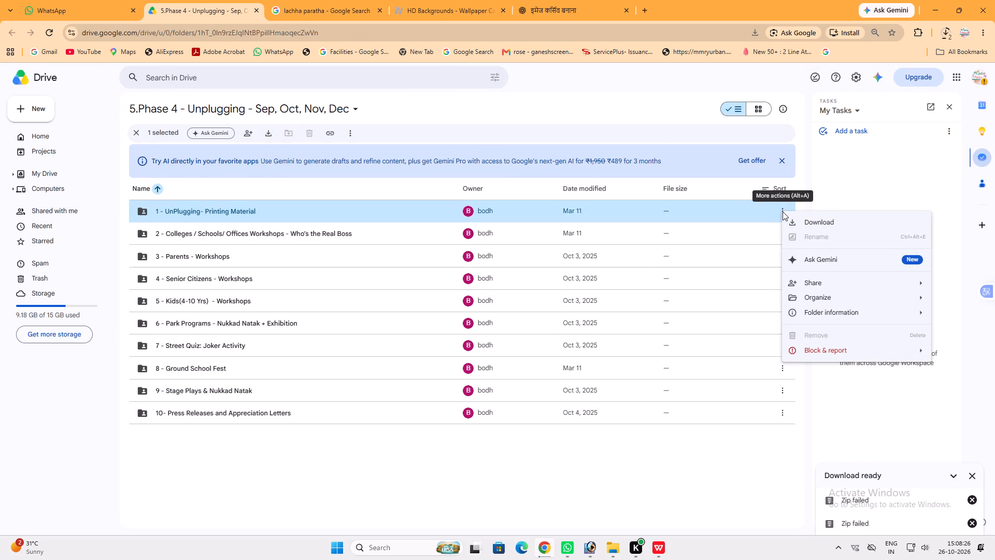
{"action": "left_click", "coordinate": [846, 186]}
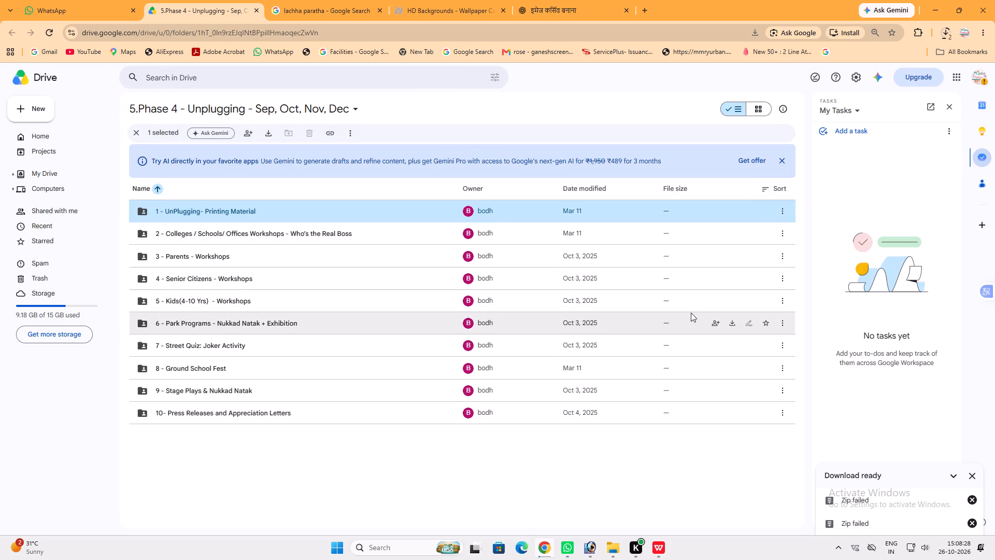
Switch to File Explorer, close the spare windows including 254 in X 73 in =1 Star, and reload the Downloads folder.
{"action": "left_click", "coordinate": [618, 553]}
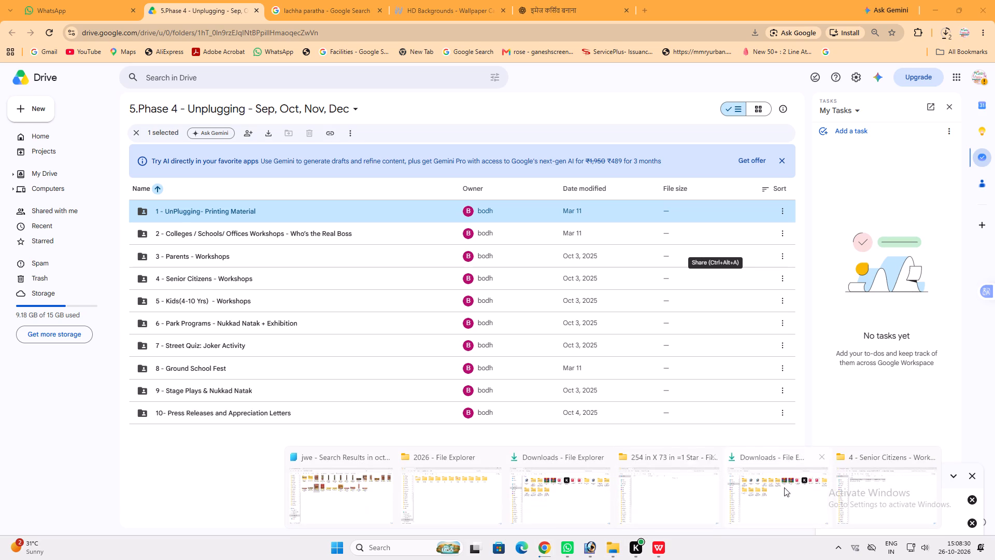
{"action": "left_click", "coordinate": [716, 455]}
{"action": "left_click", "coordinate": [663, 455]}
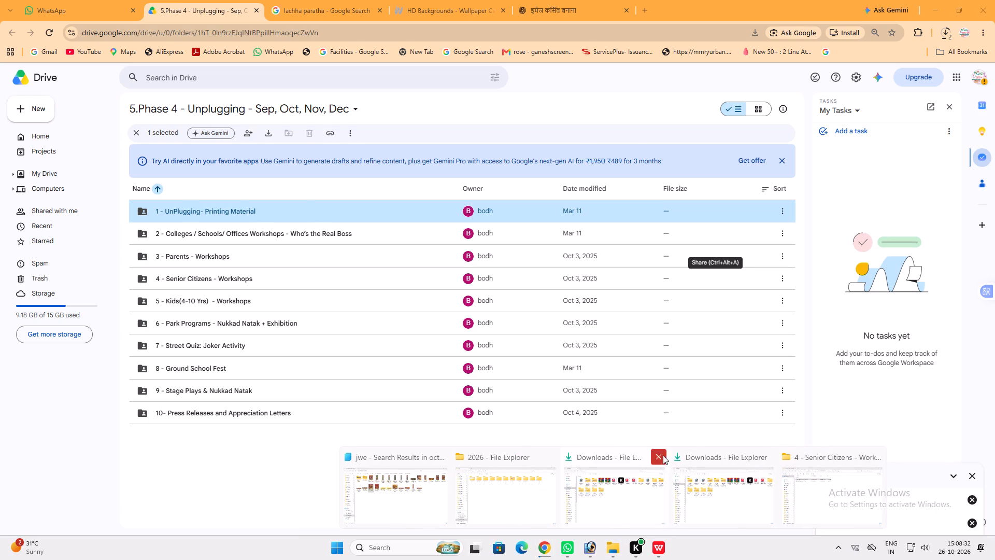
{"action": "left_click", "coordinate": [701, 492]}
{"action": "triple_click", "coordinate": [80, 158]}
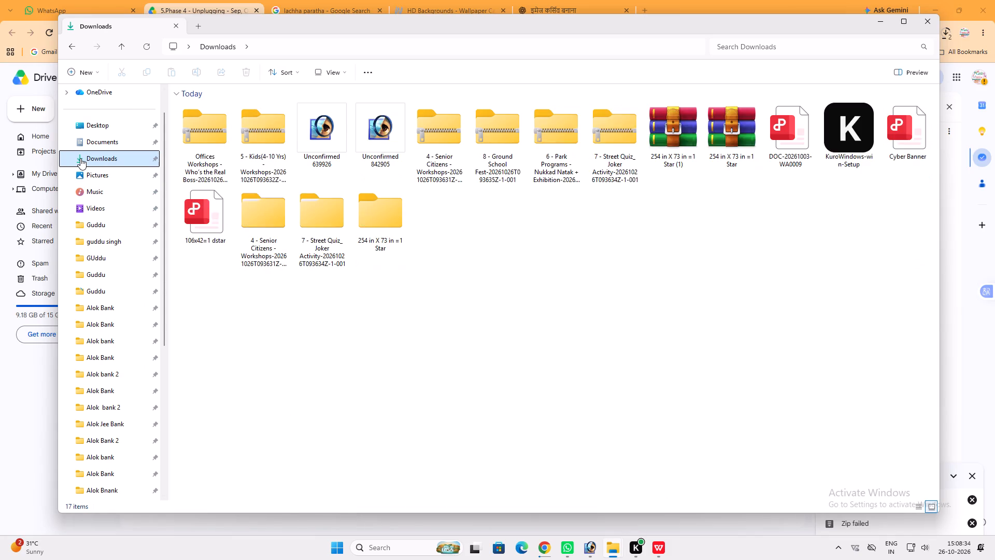
{"action": "left_click", "coordinate": [80, 158]}
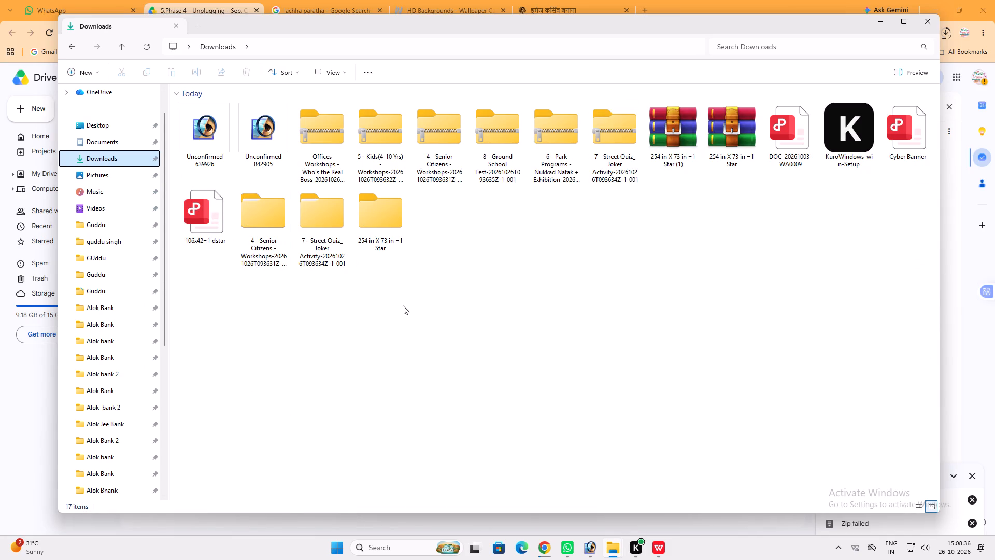
Delete the unzipped 254 in X 73 in =1 Star folder from Downloads, and try to delete the extracted Senior Citizens and Street Quiz folders.
{"action": "left_click_drag", "start_coordinate": [423, 313], "coordinate": [255, 218]}
{"action": "key", "text": "Delete"}
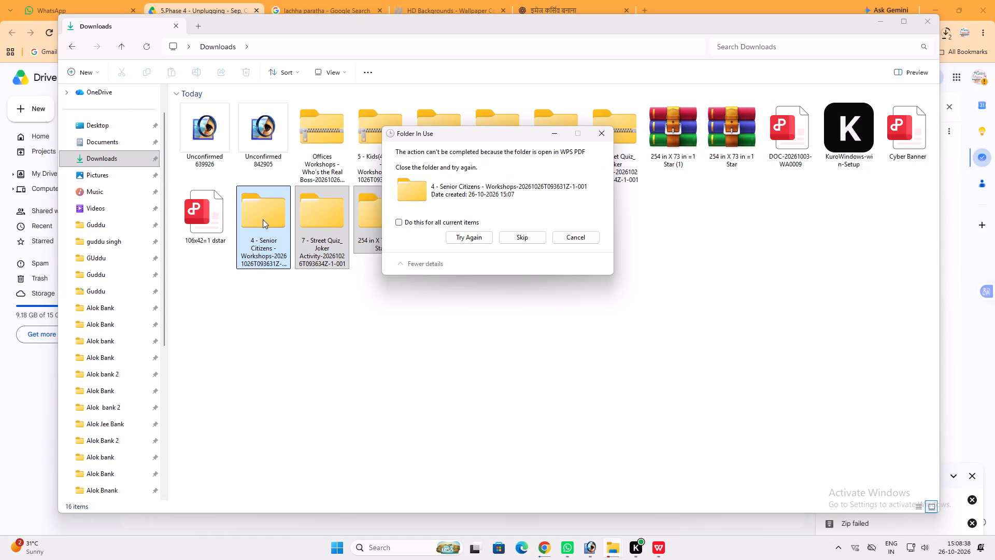
{"action": "left_click", "coordinate": [516, 237]}
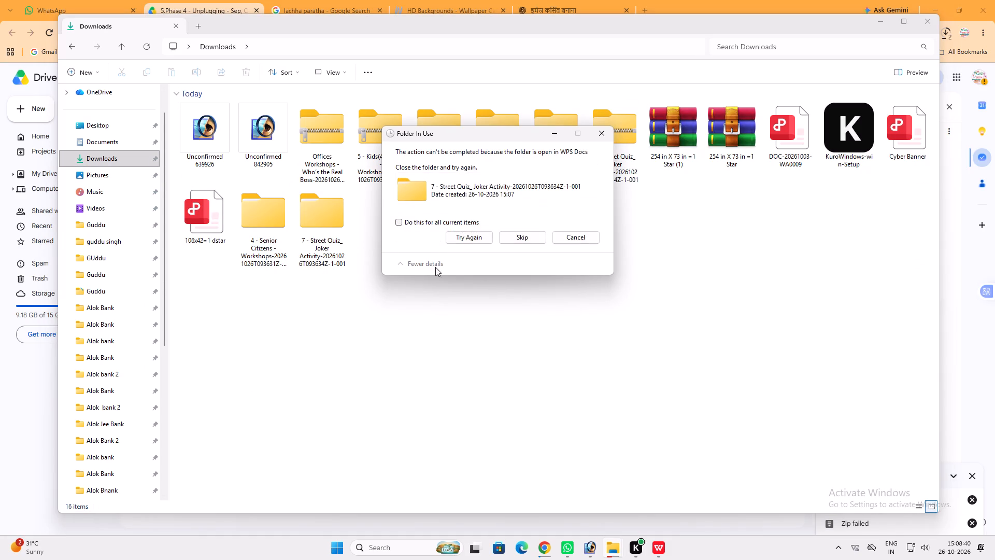
{"action": "left_click", "coordinate": [579, 241]}
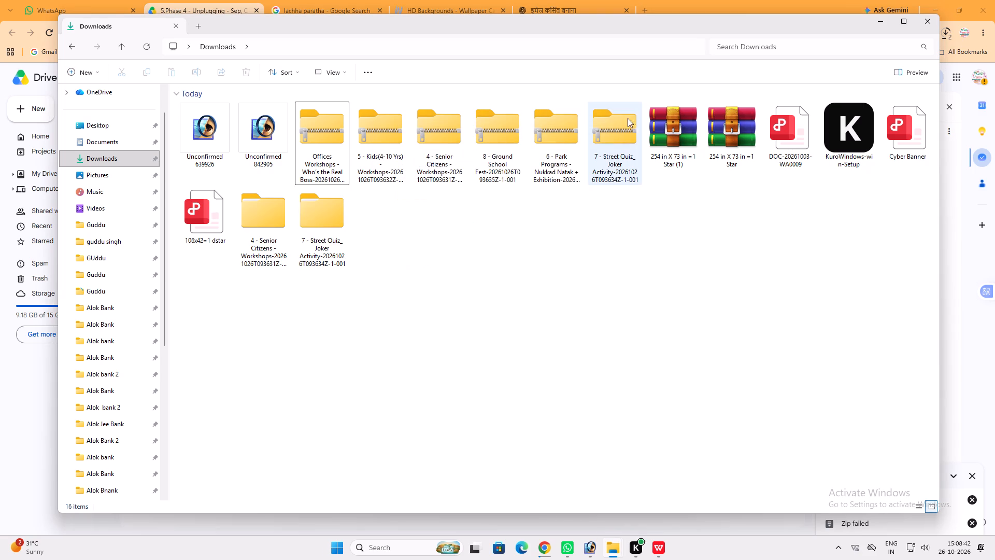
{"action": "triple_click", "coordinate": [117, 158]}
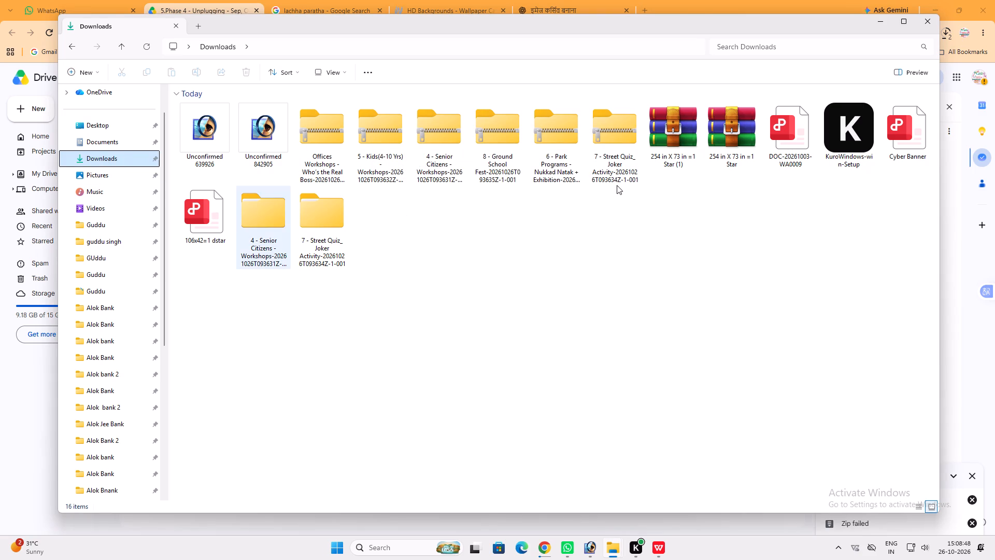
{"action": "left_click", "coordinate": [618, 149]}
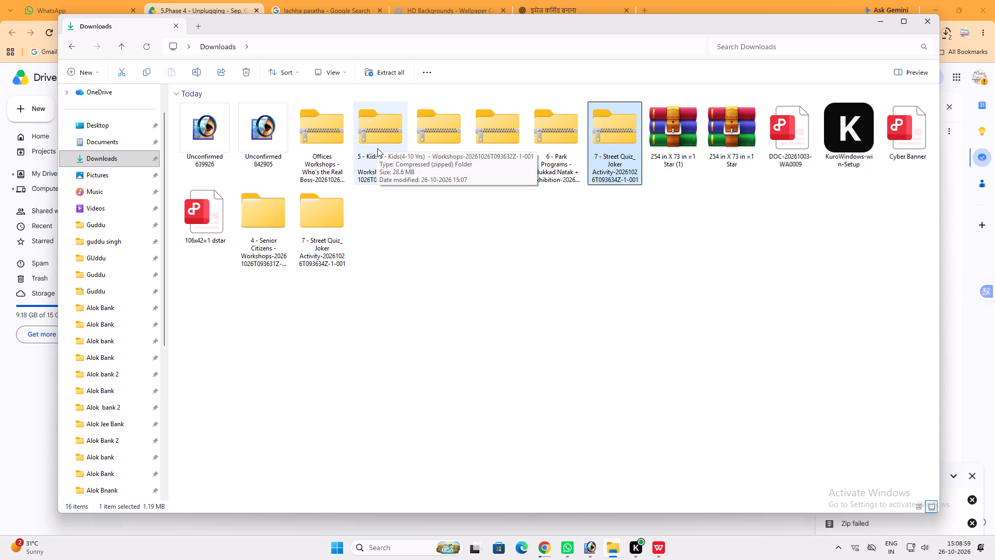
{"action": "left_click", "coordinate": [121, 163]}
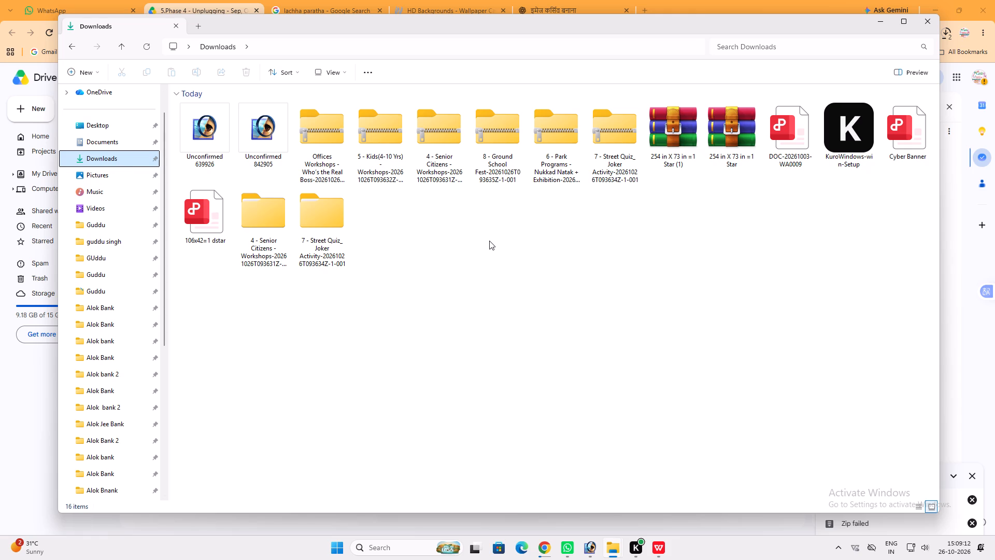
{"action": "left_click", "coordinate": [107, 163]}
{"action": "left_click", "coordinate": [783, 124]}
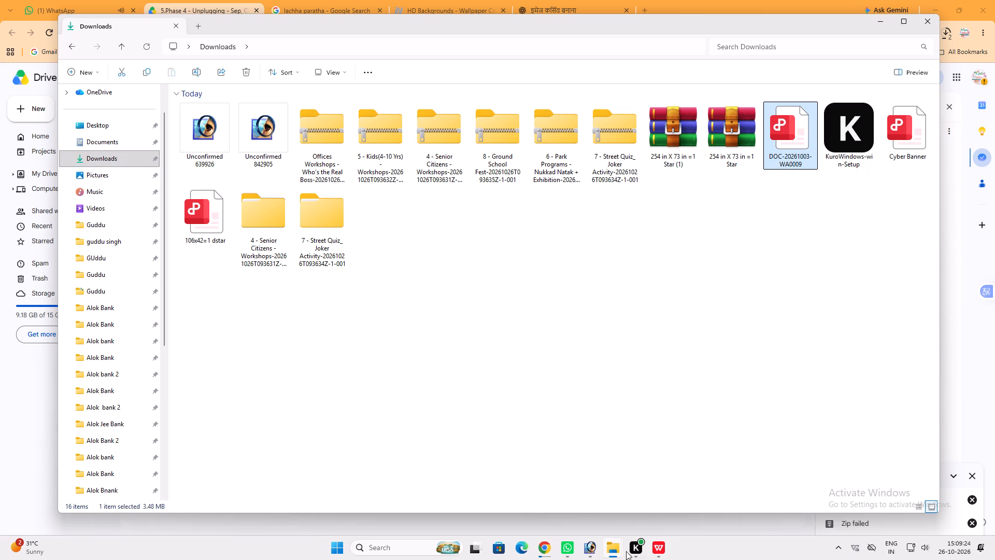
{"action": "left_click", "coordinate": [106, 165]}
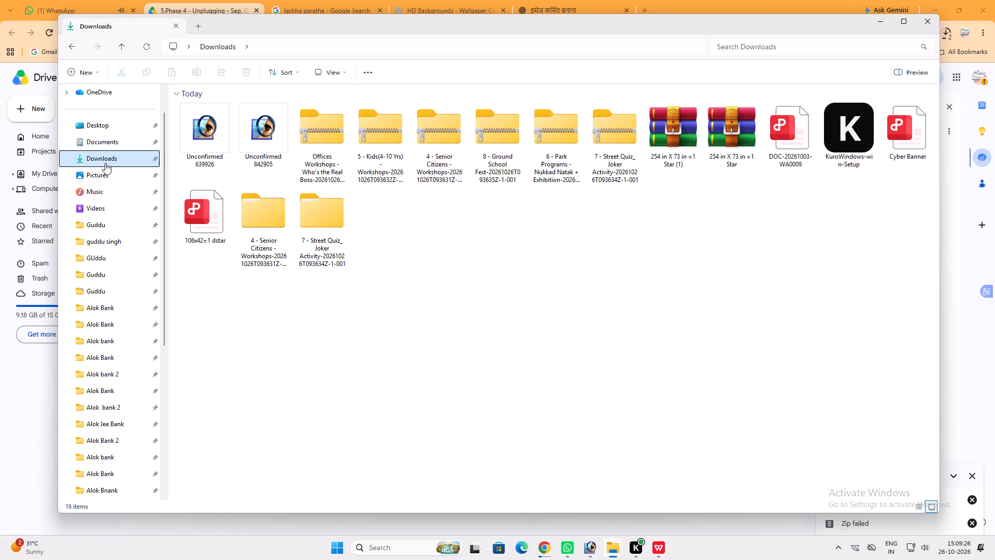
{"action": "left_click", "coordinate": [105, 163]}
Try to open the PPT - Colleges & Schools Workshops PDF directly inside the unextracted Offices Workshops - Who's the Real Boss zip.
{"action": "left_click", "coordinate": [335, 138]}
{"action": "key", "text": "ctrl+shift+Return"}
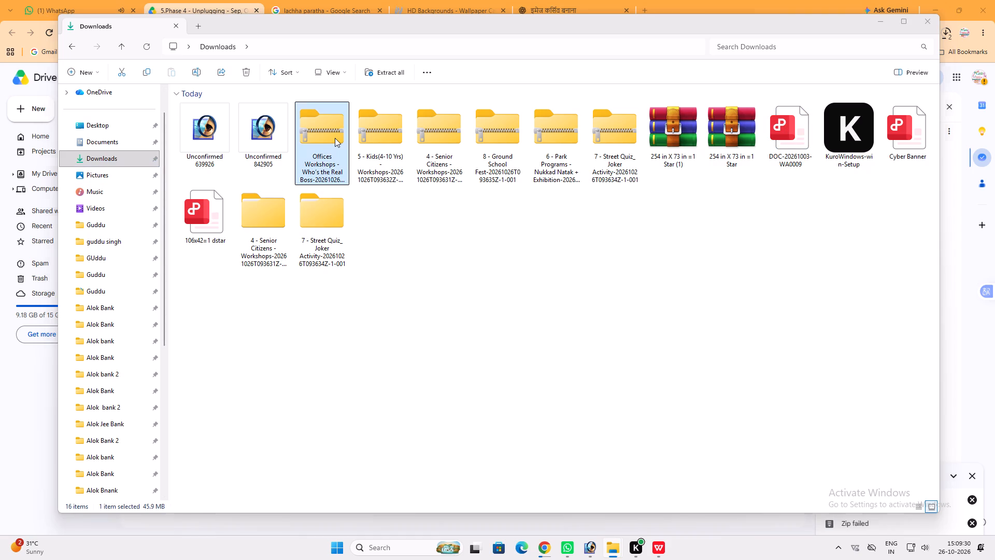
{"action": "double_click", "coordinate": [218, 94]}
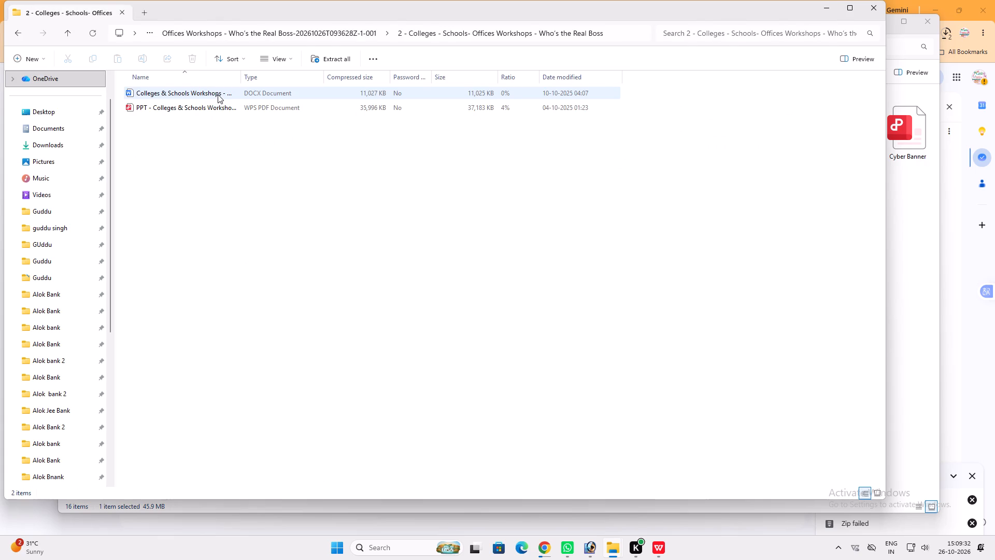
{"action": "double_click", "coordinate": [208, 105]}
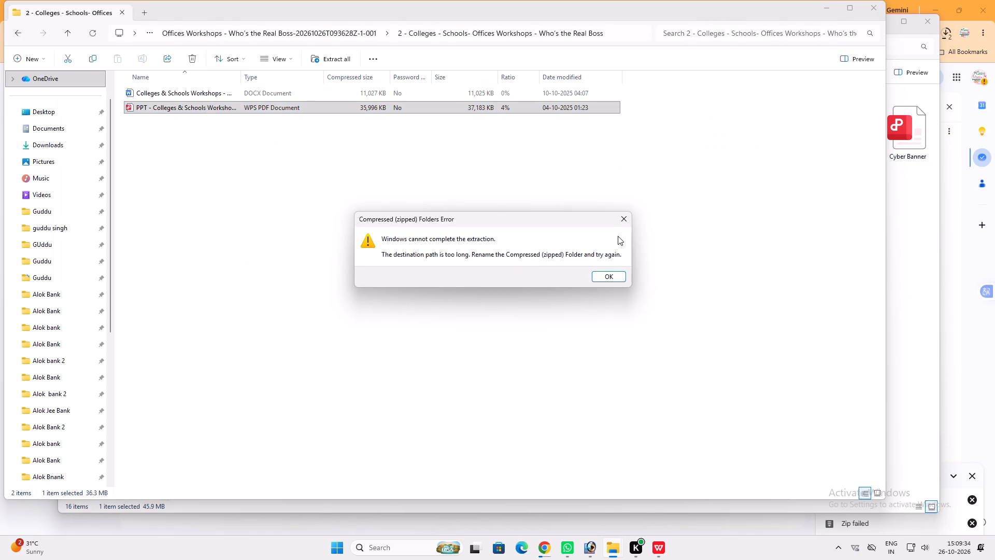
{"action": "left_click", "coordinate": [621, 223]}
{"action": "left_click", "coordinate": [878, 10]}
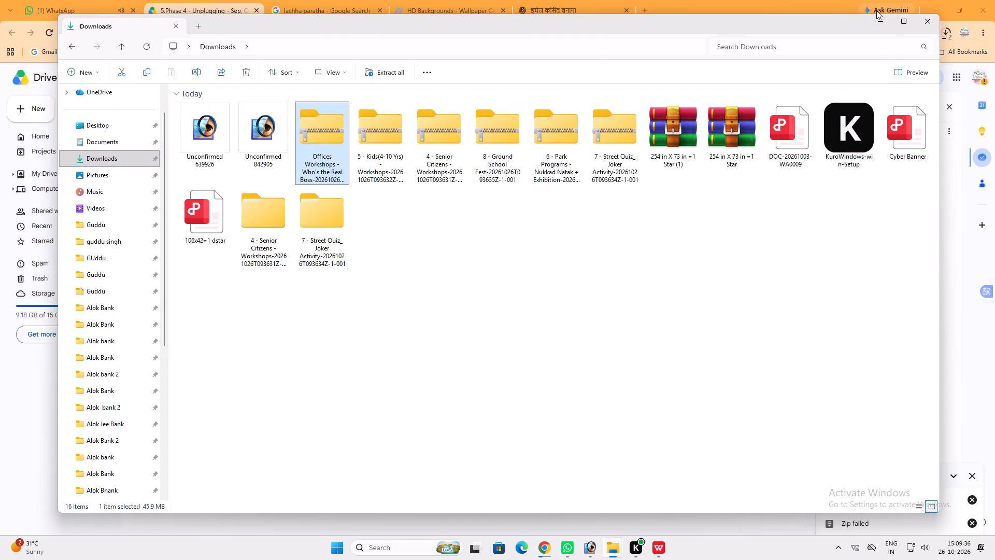
Extract the Offices Workshops - Who's the Real Boss zip into its own Downloads folder and open the 2 - Colleges - Schools- Offices Workshops subfolder.
{"action": "right_click", "coordinate": [339, 121]}
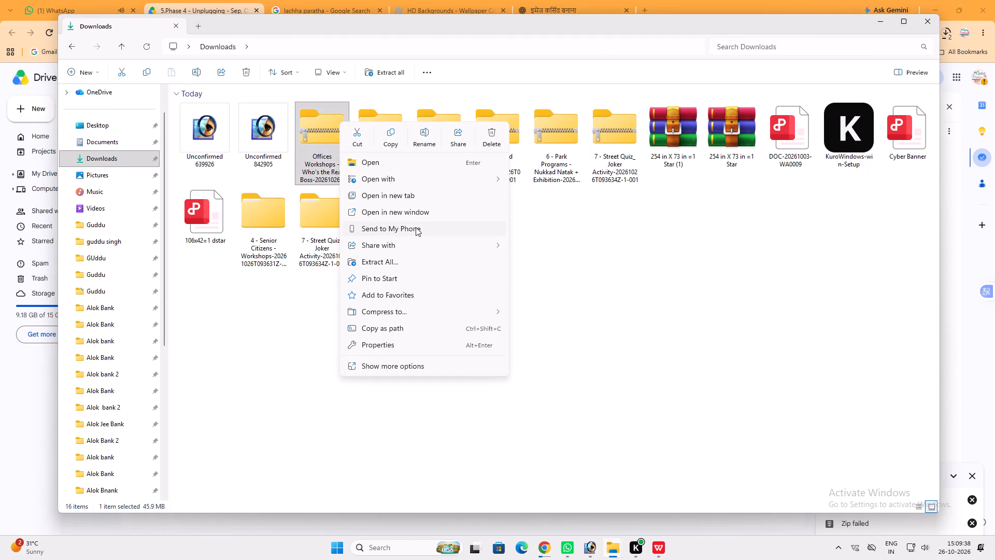
{"action": "left_click", "coordinate": [401, 257]}
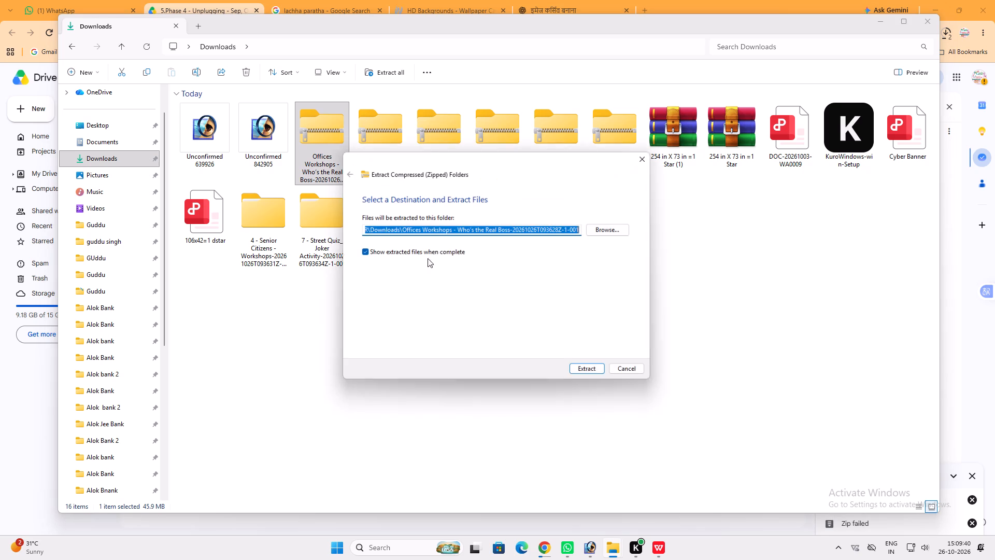
{"action": "left_click", "coordinate": [591, 372]}
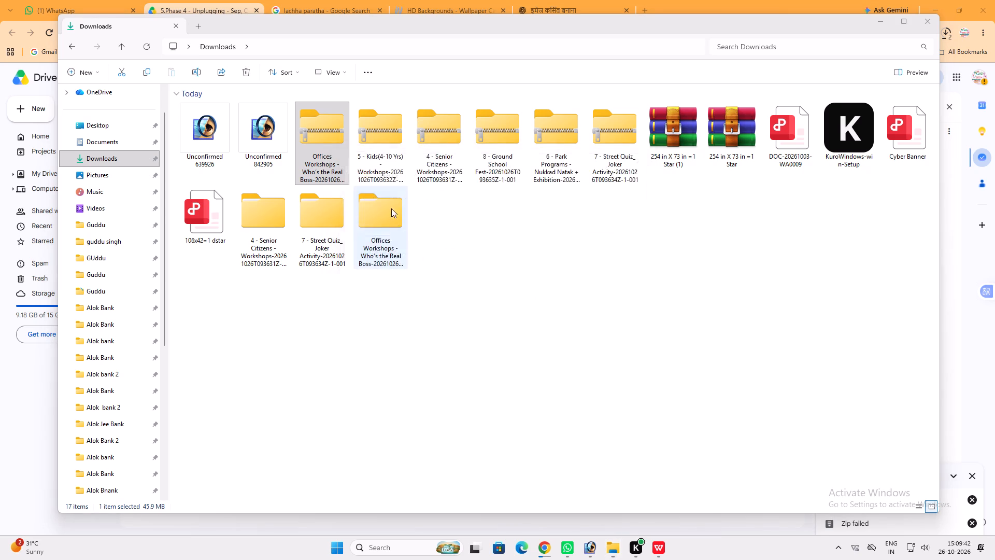
{"action": "double_click", "coordinate": [176, 108]}
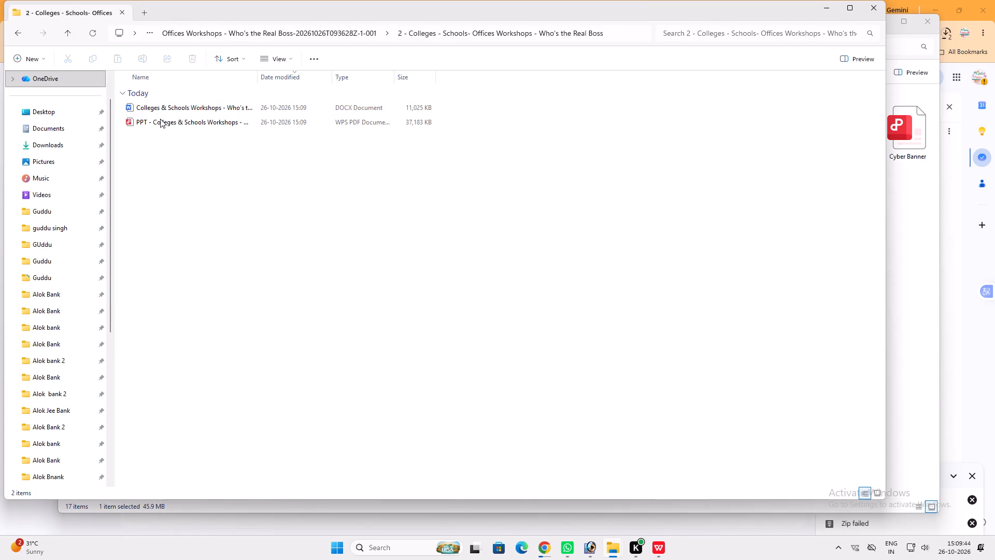
Open the PPT - Colleges & Schools Workshops PDF and look through its slides up to the ergonomic tips.
{"action": "double_click", "coordinate": [152, 121]}
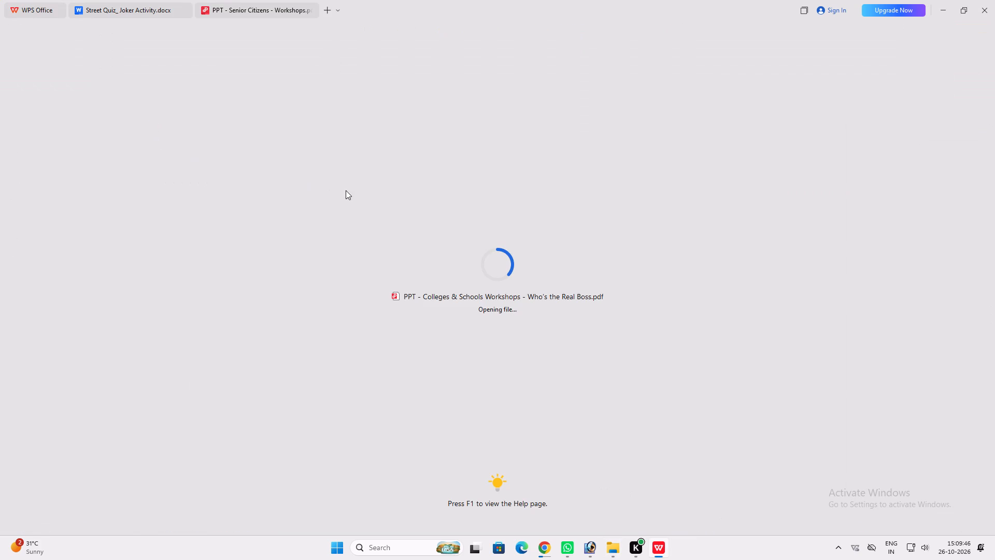
{"action": "scroll", "coordinate": [383, 206], "scroll_direction": "down", "scroll_amount": 12}
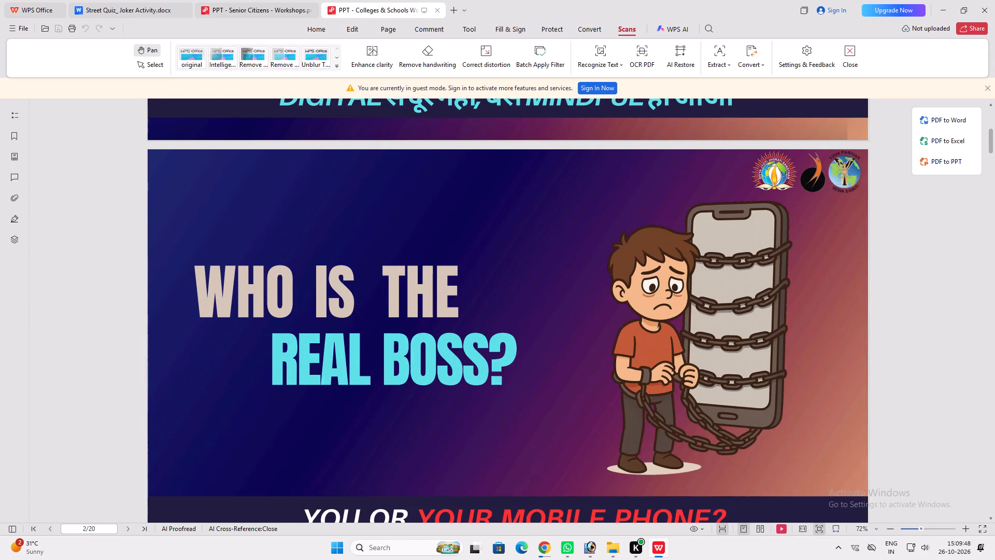
{"action": "scroll", "coordinate": [384, 209], "scroll_direction": "down", "scroll_amount": 9}
{"action": "scroll", "coordinate": [384, 209], "scroll_direction": "up", "scroll_amount": 1}
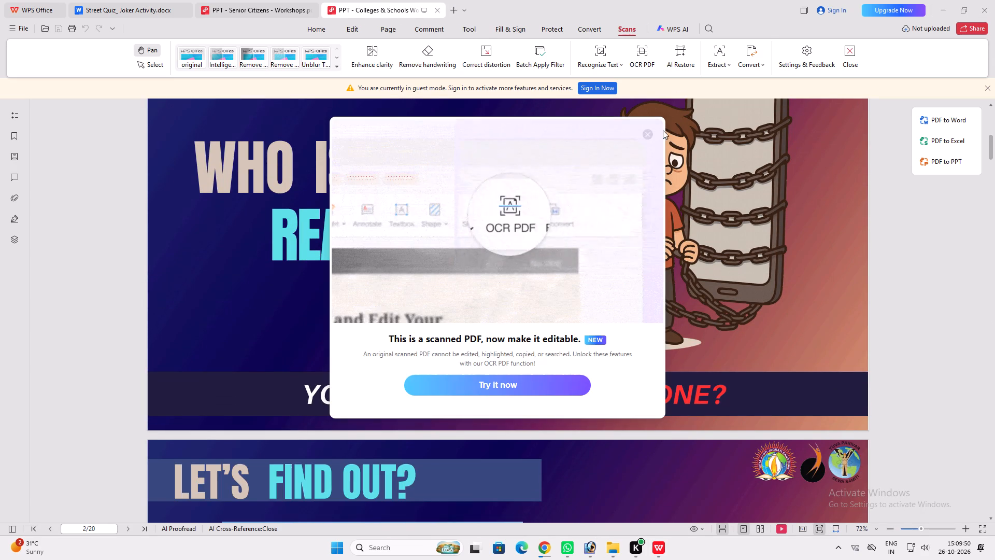
{"action": "left_click", "coordinate": [649, 132]}
{"action": "scroll", "coordinate": [431, 306], "scroll_direction": "down", "scroll_amount": 16}
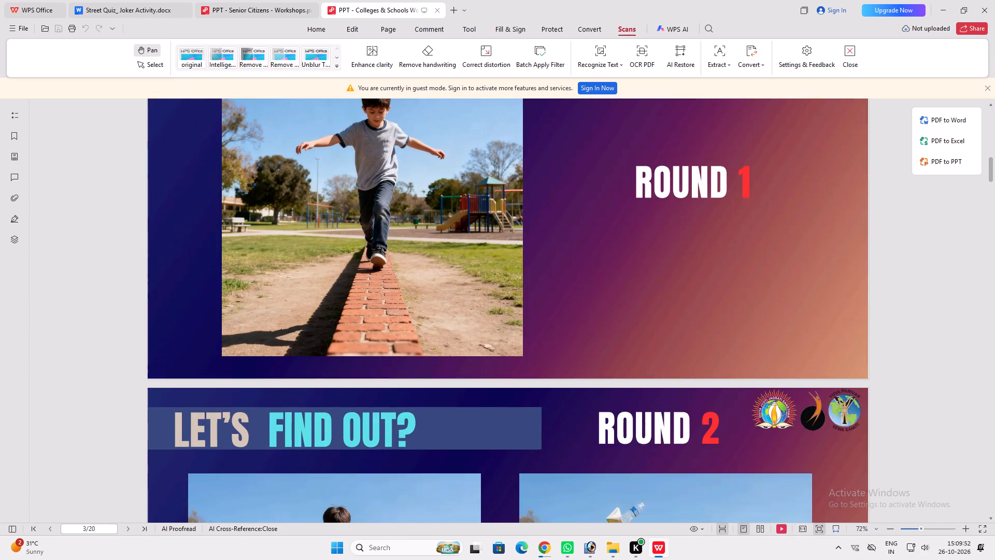
{"action": "scroll", "coordinate": [435, 299], "scroll_direction": "down", "scroll_amount": 16}
{"action": "scroll", "coordinate": [437, 294], "scroll_direction": "down", "scroll_amount": 13}
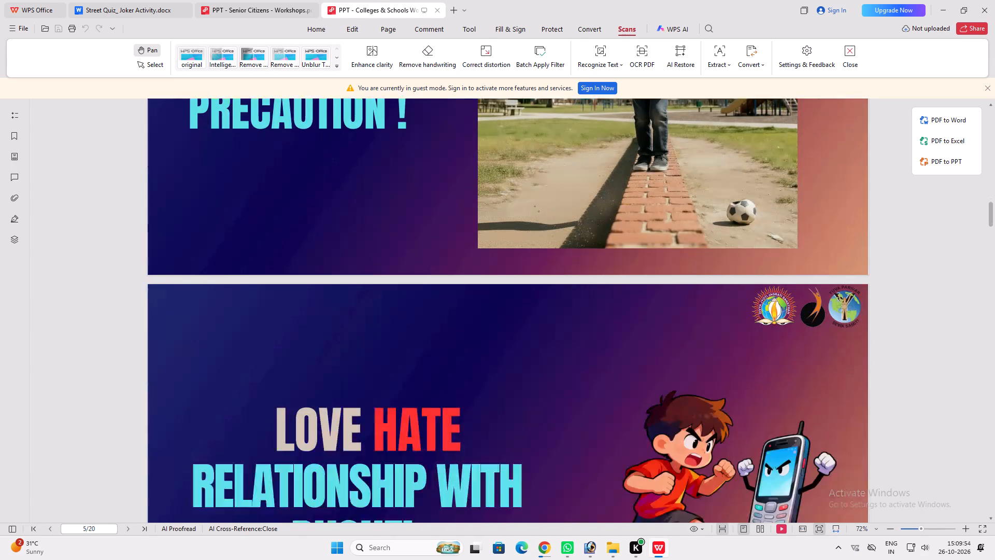
{"action": "scroll", "coordinate": [437, 293], "scroll_direction": "down", "scroll_amount": 20}
{"action": "scroll", "coordinate": [437, 293], "scroll_direction": "down", "scroll_amount": 11}
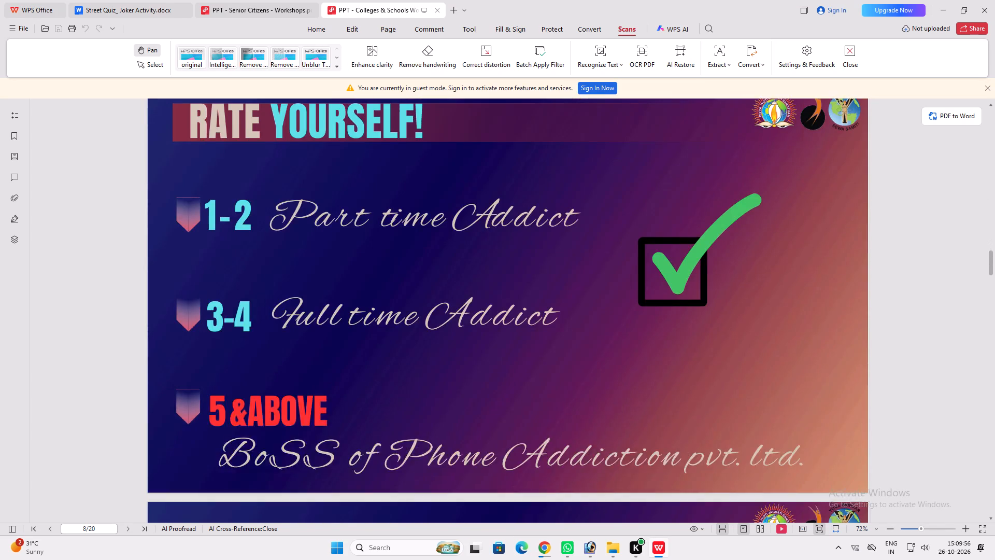
{"action": "scroll", "coordinate": [439, 294], "scroll_direction": "down", "scroll_amount": 20}
{"action": "scroll", "coordinate": [439, 294], "scroll_direction": "down", "scroll_amount": 18}
{"action": "scroll", "coordinate": [448, 345], "scroll_direction": "down", "scroll_amount": 11}
{"action": "scroll", "coordinate": [549, 482], "scroll_direction": "down", "scroll_amount": 9}
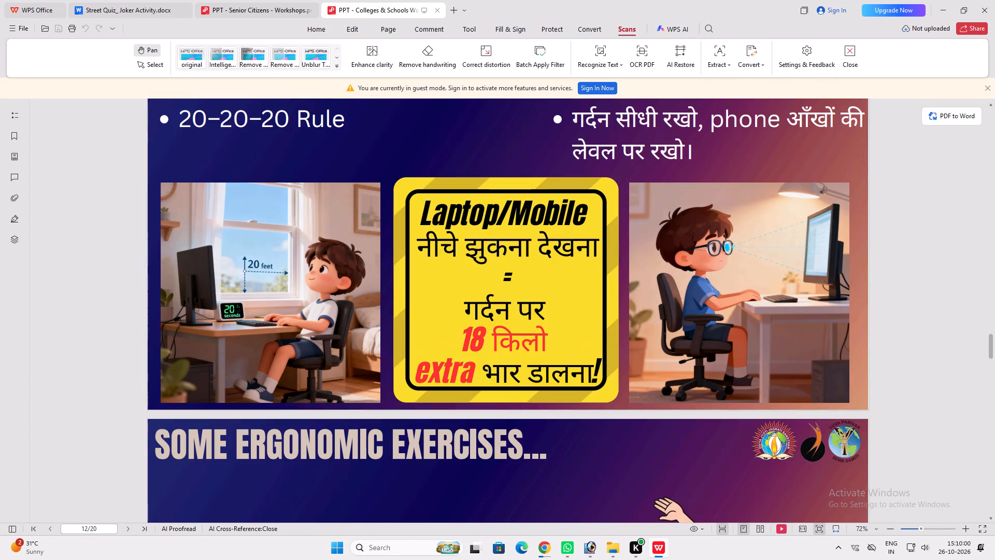
Extract the 5 - Kids(4-10 Yrs) - Workshops zip into its own folder in Downloads and open the extracted subfolder.
{"action": "left_click", "coordinate": [613, 551]}
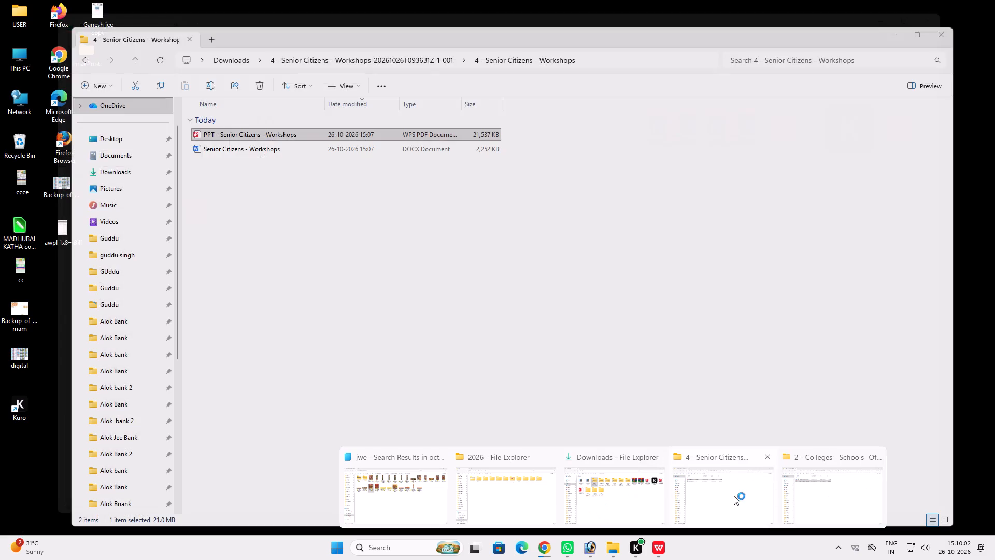
{"action": "left_click", "coordinate": [619, 496]}
{"action": "left_click", "coordinate": [381, 133]}
{"action": "right_click", "coordinate": [381, 133]}
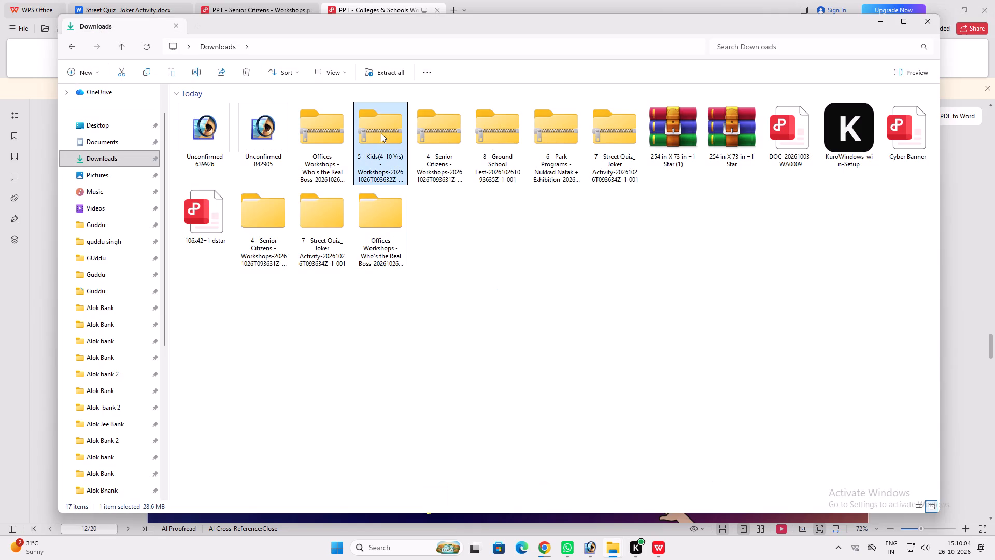
{"action": "left_click", "coordinate": [440, 274]}
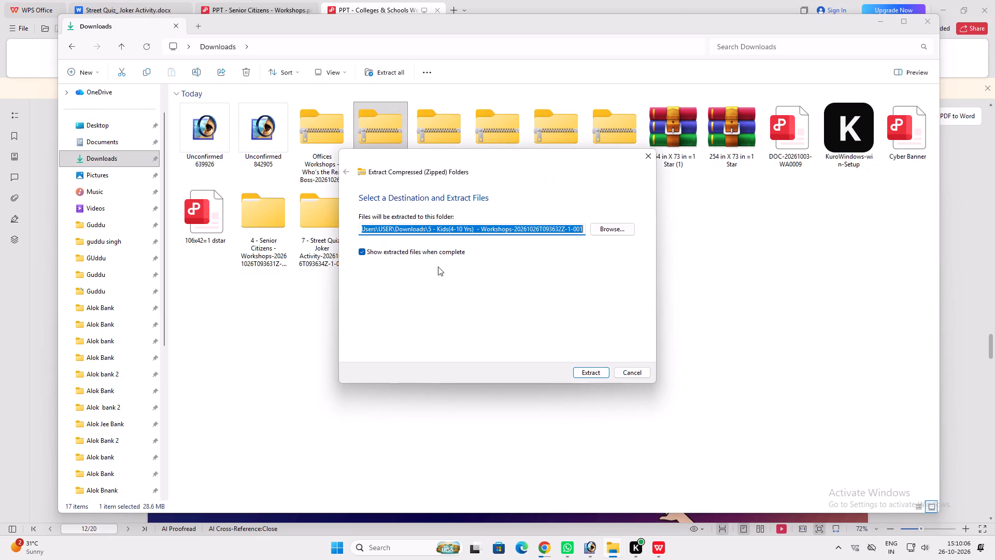
{"action": "left_click", "coordinate": [600, 375]}
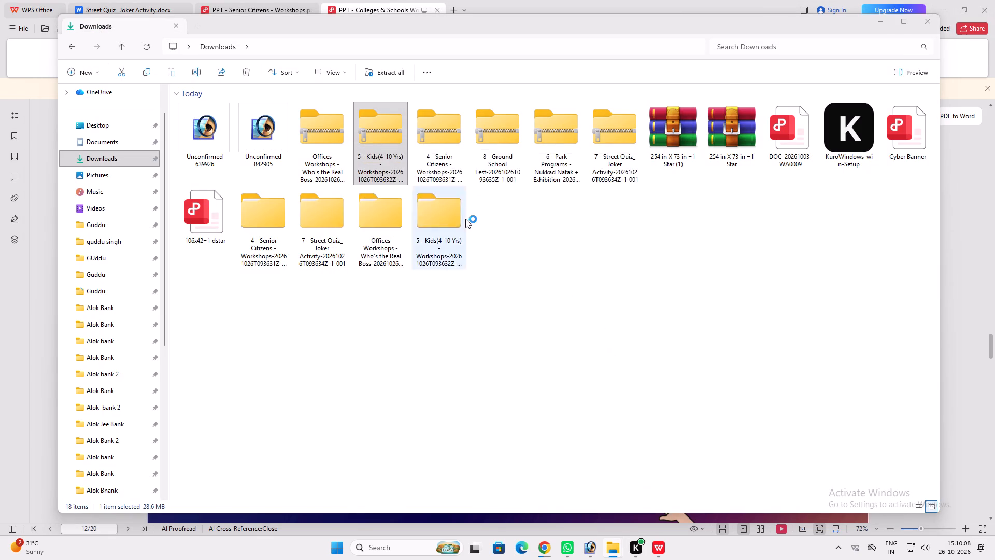
{"action": "triple_click", "coordinate": [213, 125]}
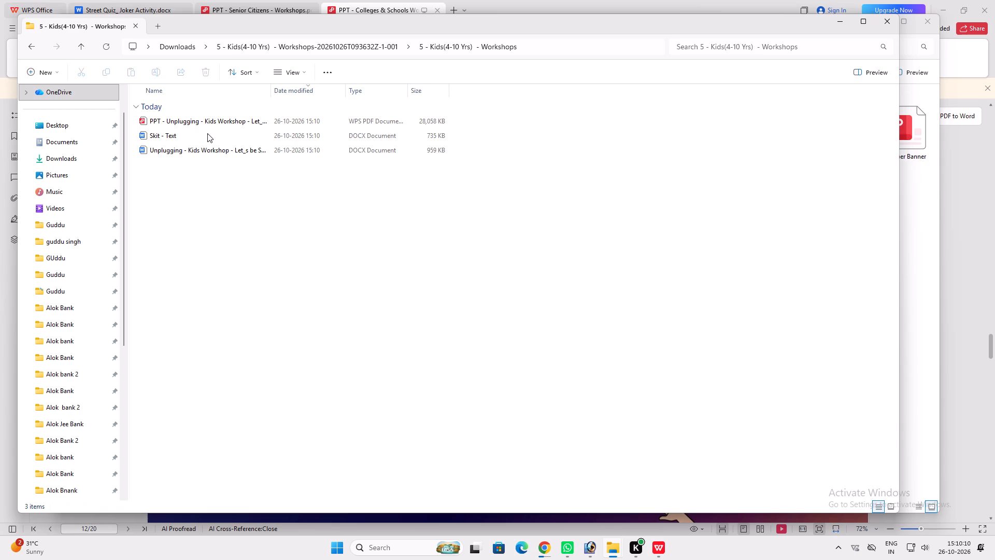
Open the PPT - Unplugging - Kids Workshop PDF and skim through its first slides.
{"action": "double_click", "coordinate": [192, 122]}
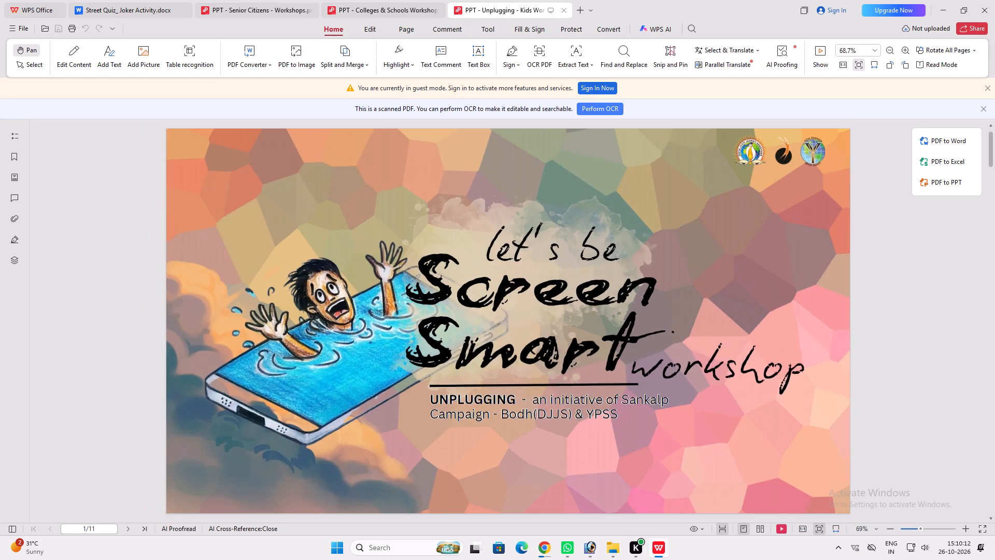
{"action": "scroll", "coordinate": [520, 252], "scroll_direction": "down", "scroll_amount": 6}
{"action": "scroll", "coordinate": [515, 252], "scroll_direction": "down", "scroll_amount": 20}
{"action": "scroll", "coordinate": [515, 252], "scroll_direction": "down", "scroll_amount": 14}
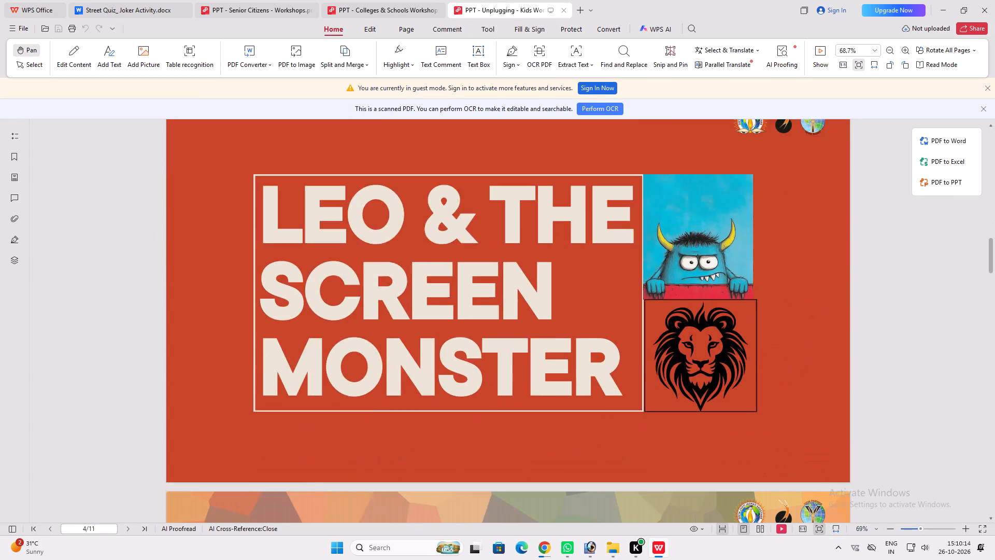
{"action": "scroll", "coordinate": [513, 250], "scroll_direction": "down", "scroll_amount": 11}
Extract the 4 - Senior Citizens - Workshops zip in Downloads again, replacing the existing files and skipping the folder in use.
{"action": "left_click", "coordinate": [614, 543]}
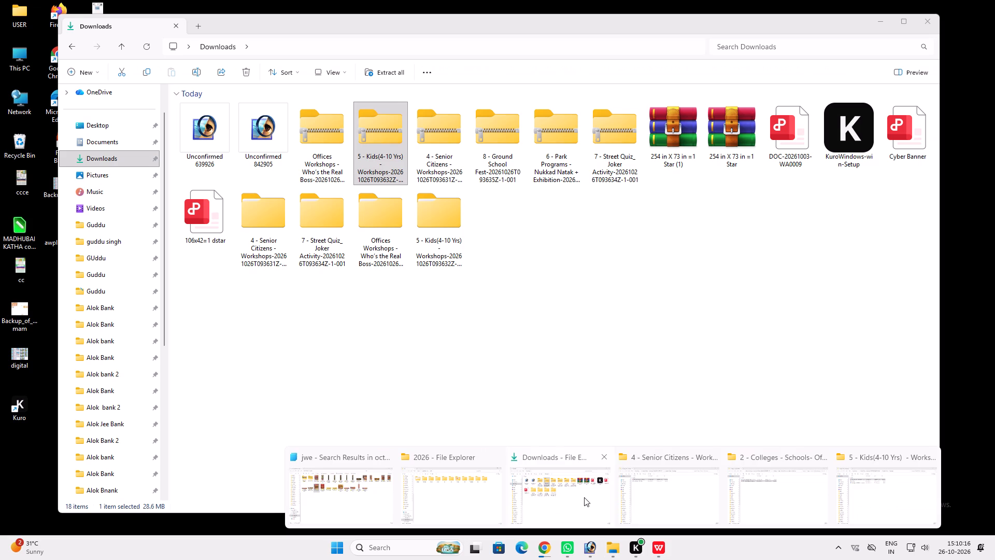
{"action": "left_click", "coordinate": [584, 497]}
{"action": "left_click", "coordinate": [445, 137]}
{"action": "right_click", "coordinate": [445, 137]}
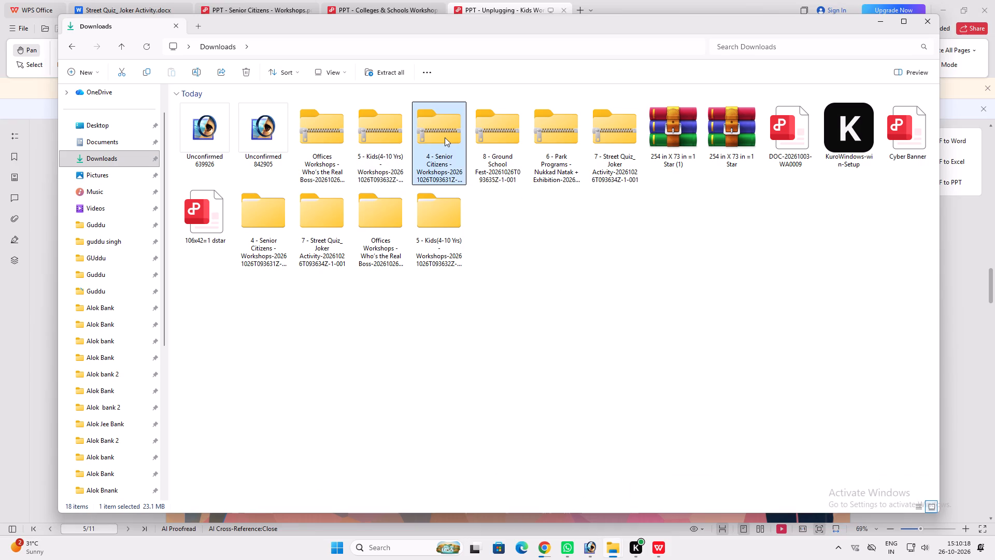
{"action": "left_click", "coordinate": [492, 281]}
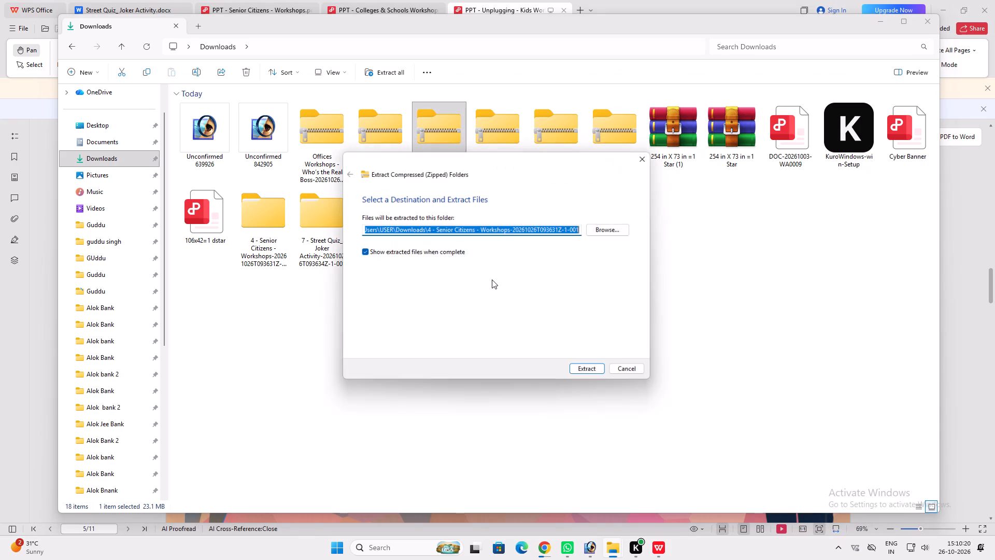
{"action": "left_click", "coordinate": [596, 372]}
{"action": "left_click", "coordinate": [509, 185]}
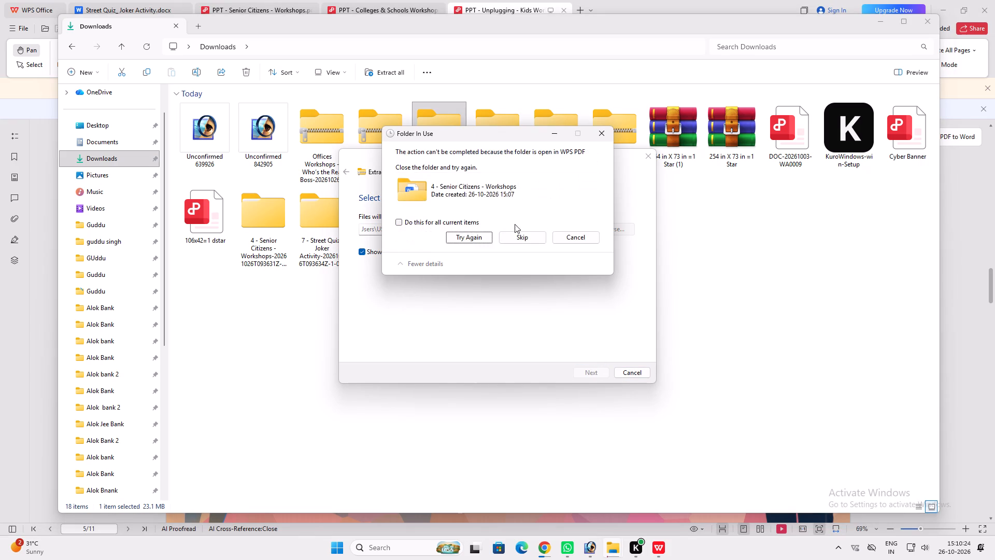
{"action": "left_click", "coordinate": [520, 239]}
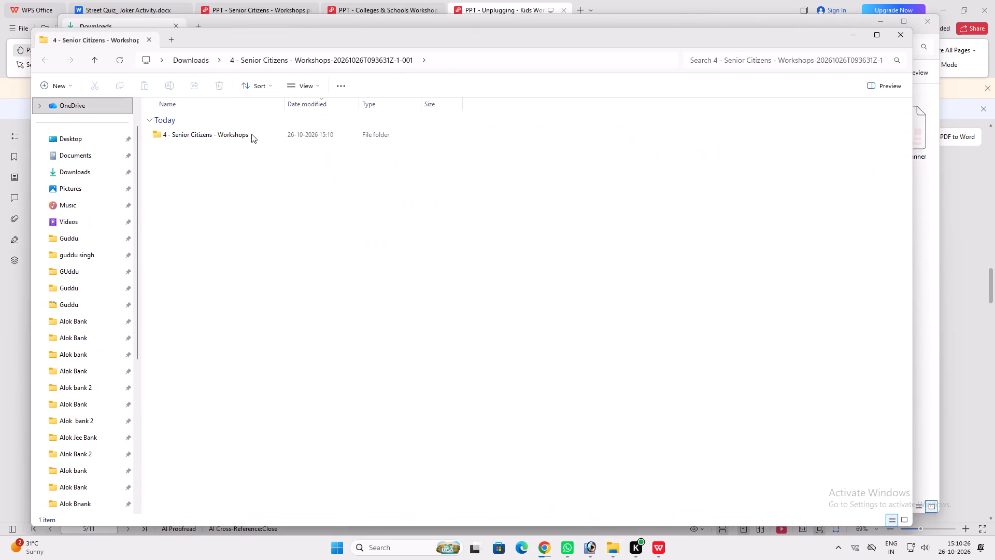
Open the PPT - Senior Citizens - Workshops PDF from the extracted subfolder and view its slides.
{"action": "double_click", "coordinate": [246, 131]}
{"action": "double_click", "coordinate": [218, 147]}
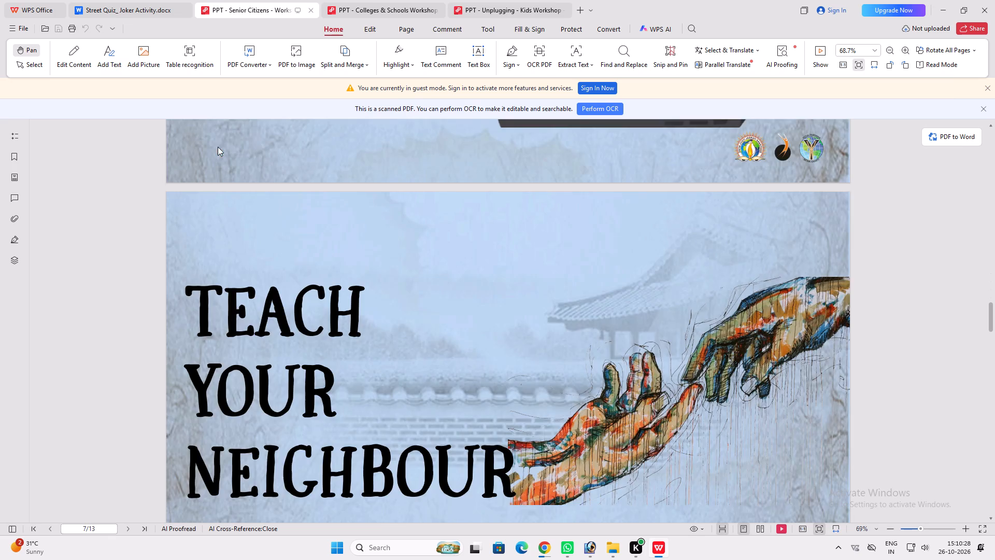
{"action": "scroll", "coordinate": [345, 218], "scroll_direction": "down", "scroll_amount": 7}
Close the File Explorer windows for the Senior Citizens, Kids and Colleges folders and return to Downloads.
{"action": "left_click", "coordinate": [608, 549]}
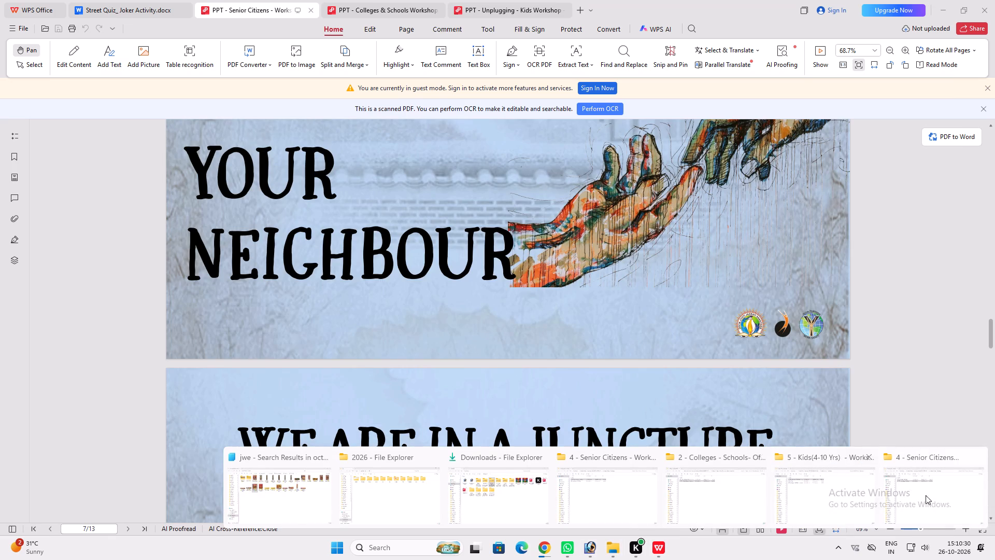
{"action": "left_click", "coordinate": [984, 451]}
{"action": "left_click", "coordinate": [927, 456]}
{"action": "left_click", "coordinate": [874, 460]}
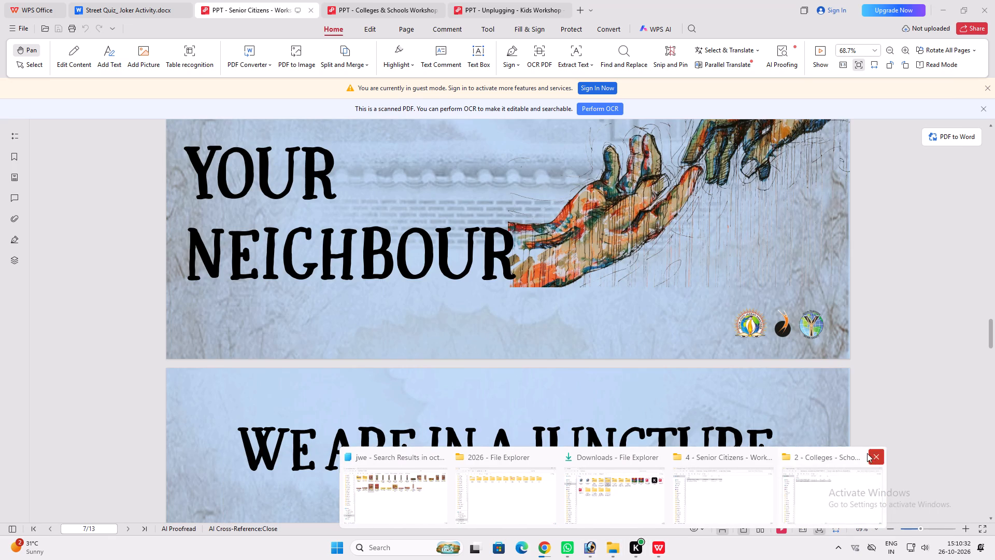
{"action": "left_click", "coordinate": [821, 456]}
{"action": "left_click", "coordinate": [752, 485]}
Select everything in the Downloads folder and delete it, skipping the items that are in use or missing.
{"action": "left_click", "coordinate": [453, 164]}
{"action": "key", "text": "ctrl+a"}
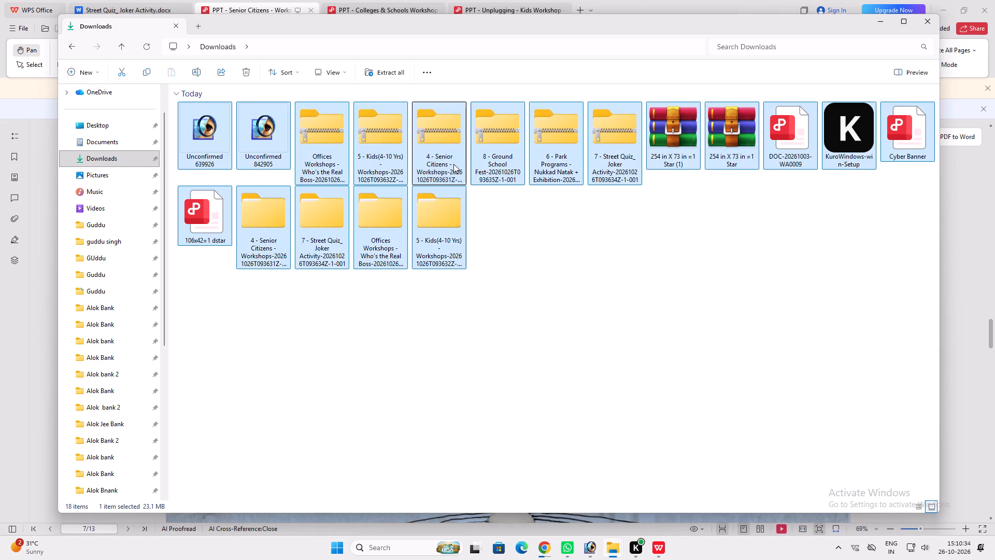
{"action": "key", "text": "Delete"}
{"action": "left_click", "coordinate": [546, 251]}
{"action": "left_click", "coordinate": [554, 151]}
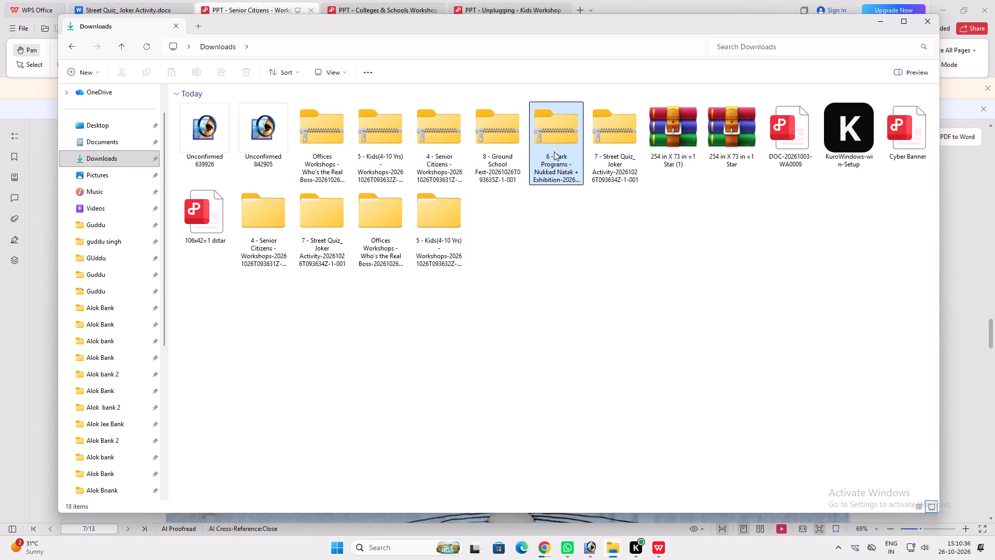
{"action": "key", "text": "ctrl+a"}
{"action": "key", "text": "Delete"}
{"action": "left_click", "coordinate": [458, 220]}
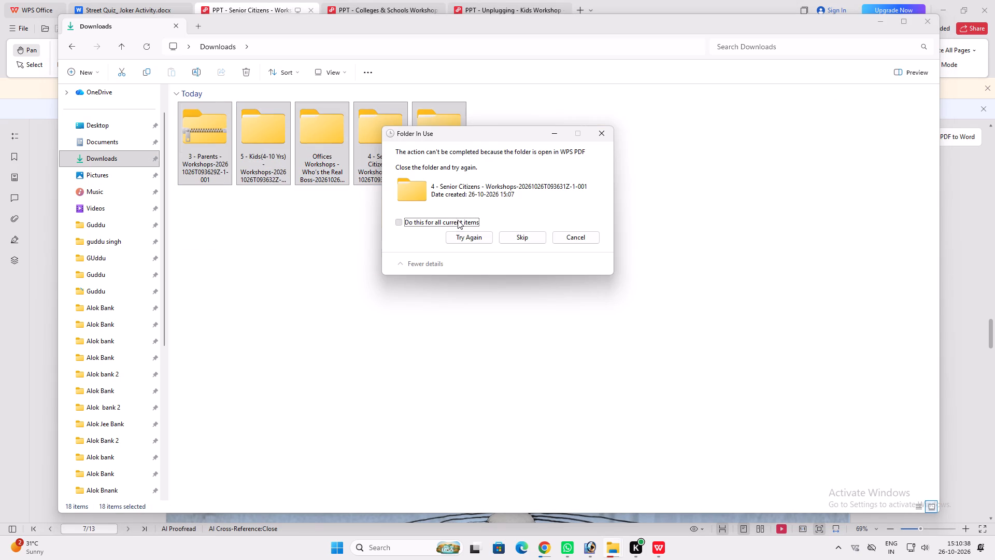
{"action": "left_click", "coordinate": [523, 233]}
{"action": "left_click", "coordinate": [520, 240]}
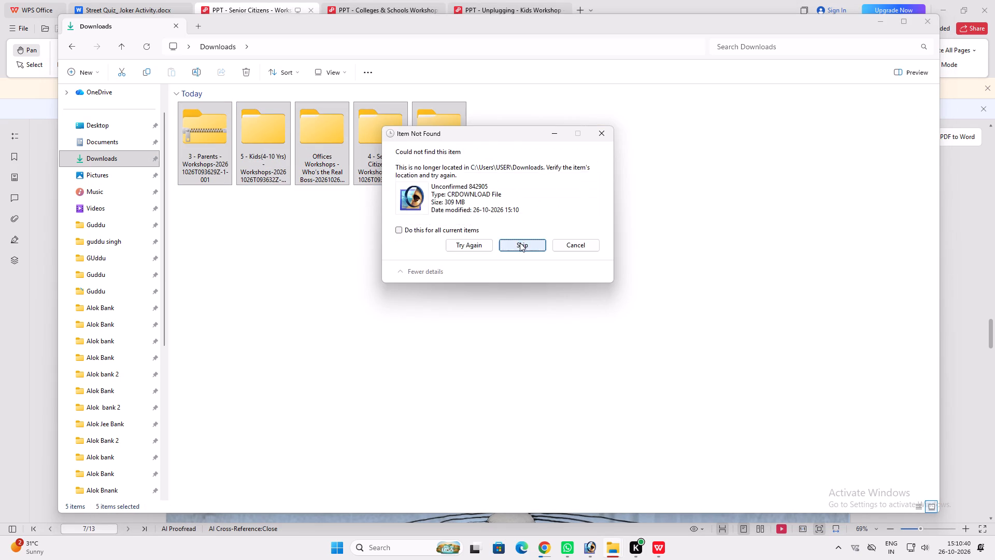
{"action": "left_click", "coordinate": [520, 243]}
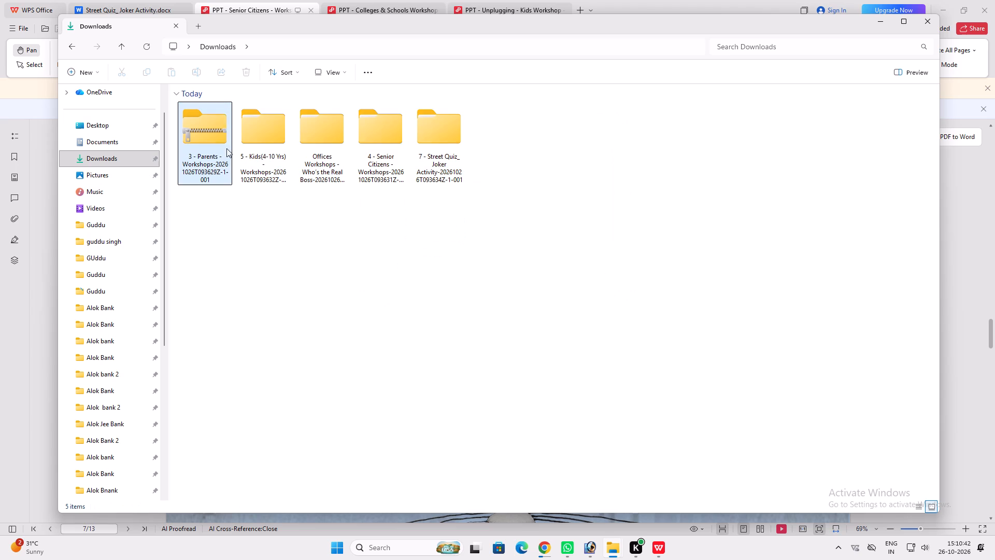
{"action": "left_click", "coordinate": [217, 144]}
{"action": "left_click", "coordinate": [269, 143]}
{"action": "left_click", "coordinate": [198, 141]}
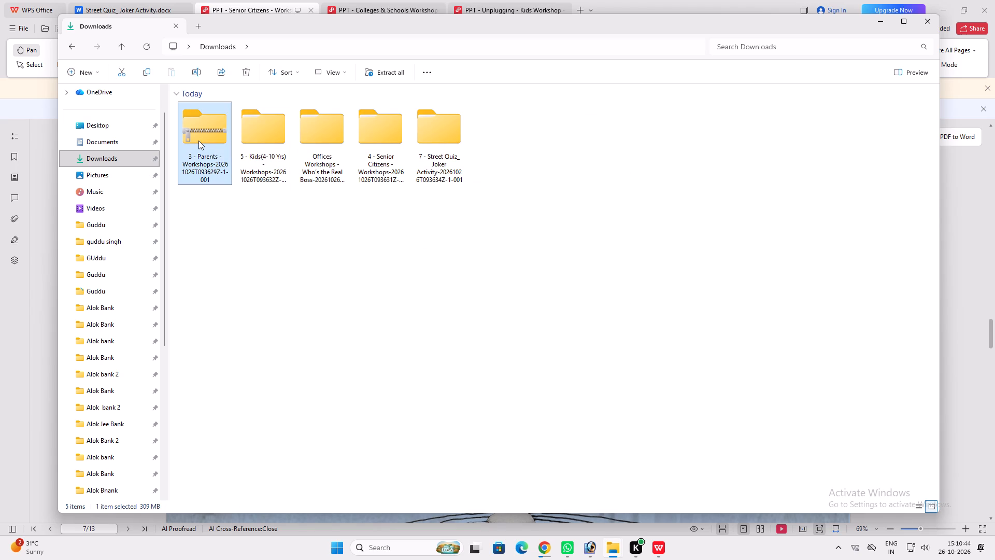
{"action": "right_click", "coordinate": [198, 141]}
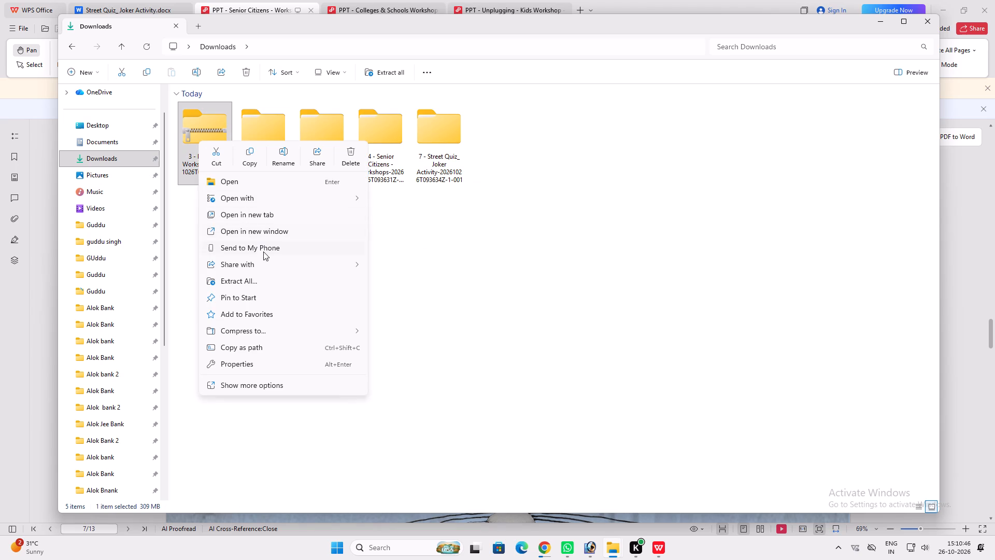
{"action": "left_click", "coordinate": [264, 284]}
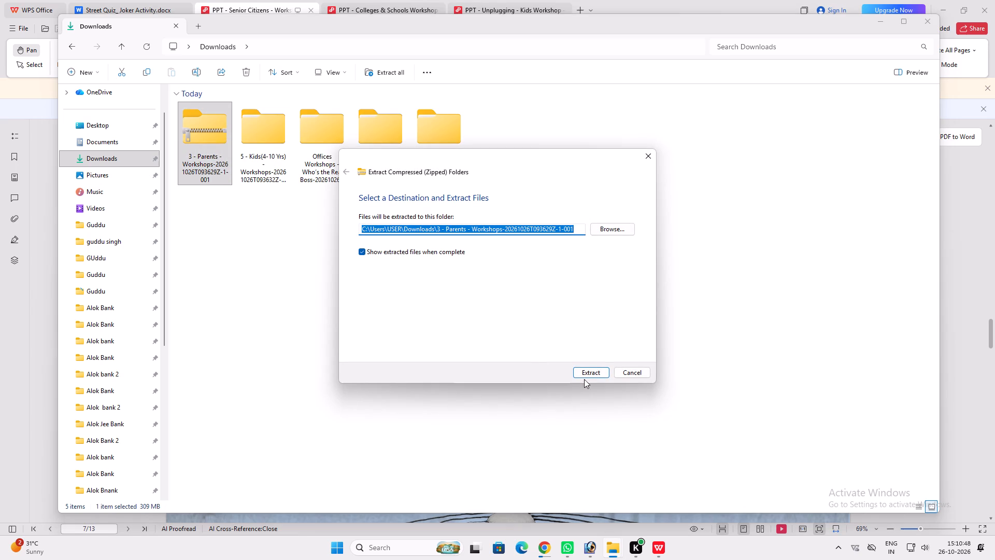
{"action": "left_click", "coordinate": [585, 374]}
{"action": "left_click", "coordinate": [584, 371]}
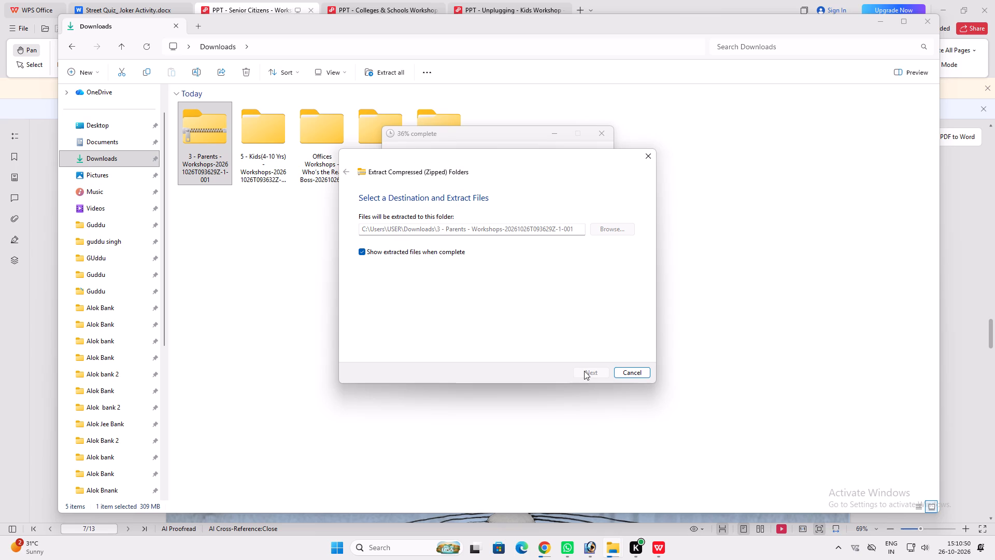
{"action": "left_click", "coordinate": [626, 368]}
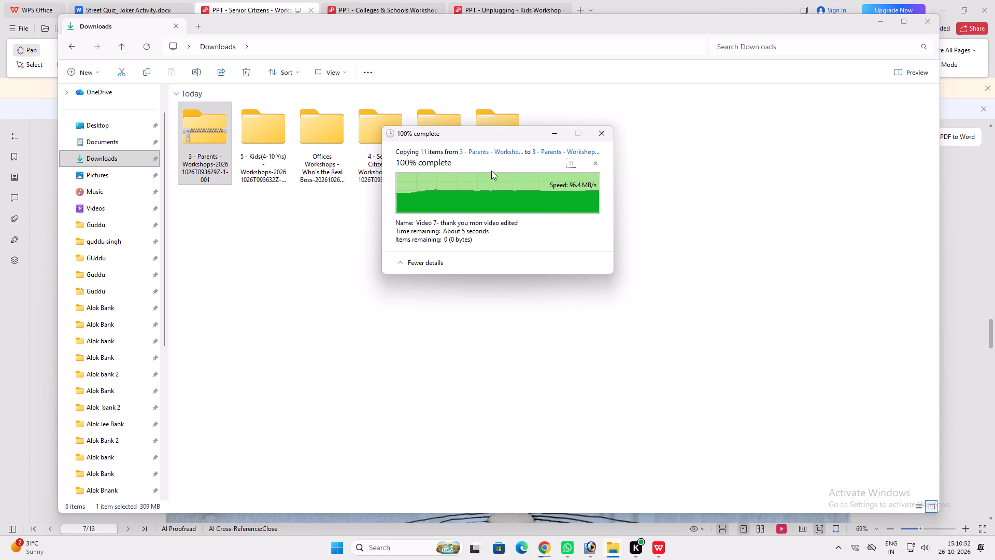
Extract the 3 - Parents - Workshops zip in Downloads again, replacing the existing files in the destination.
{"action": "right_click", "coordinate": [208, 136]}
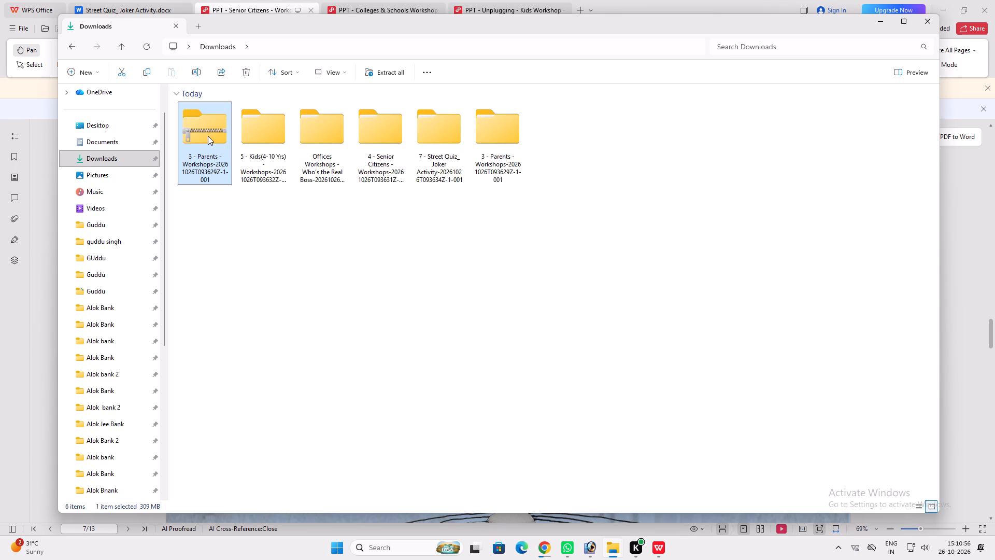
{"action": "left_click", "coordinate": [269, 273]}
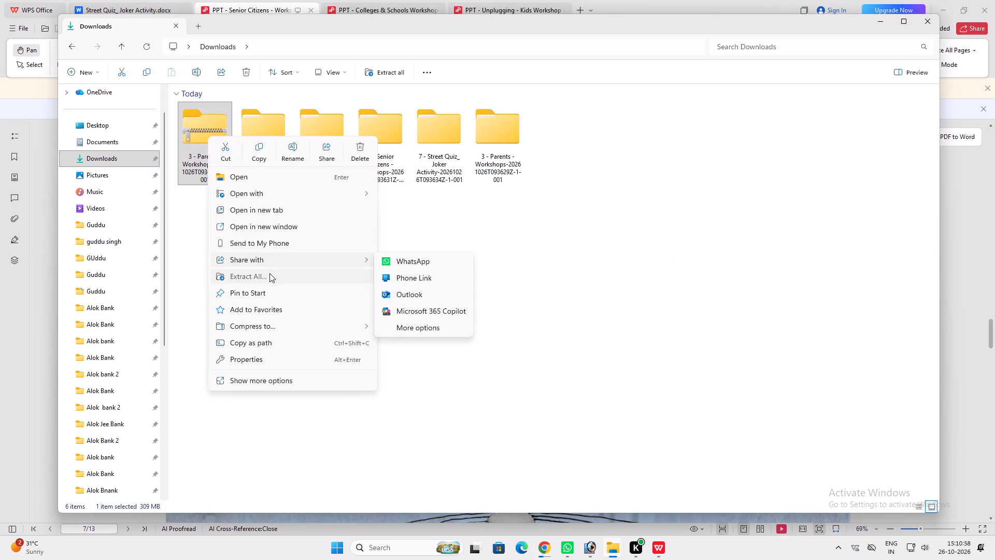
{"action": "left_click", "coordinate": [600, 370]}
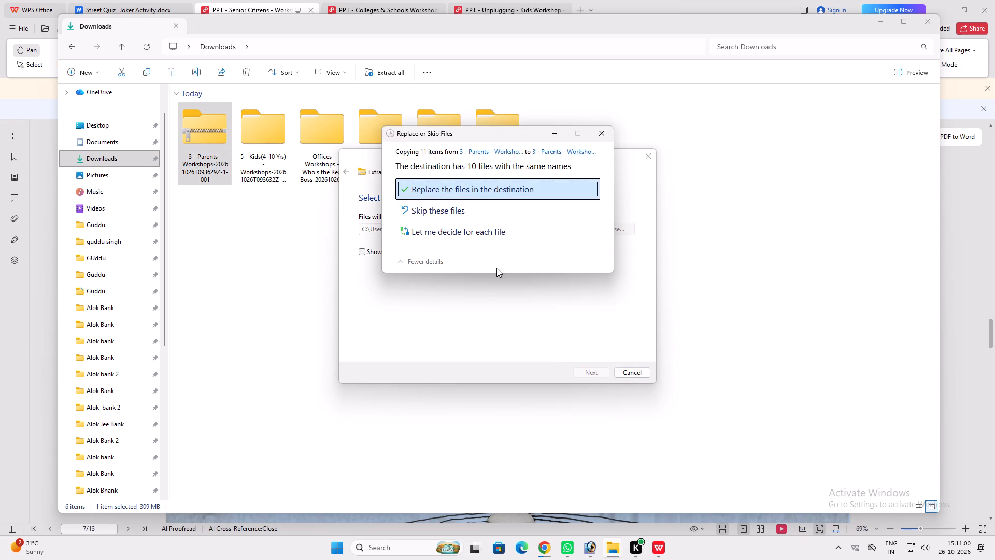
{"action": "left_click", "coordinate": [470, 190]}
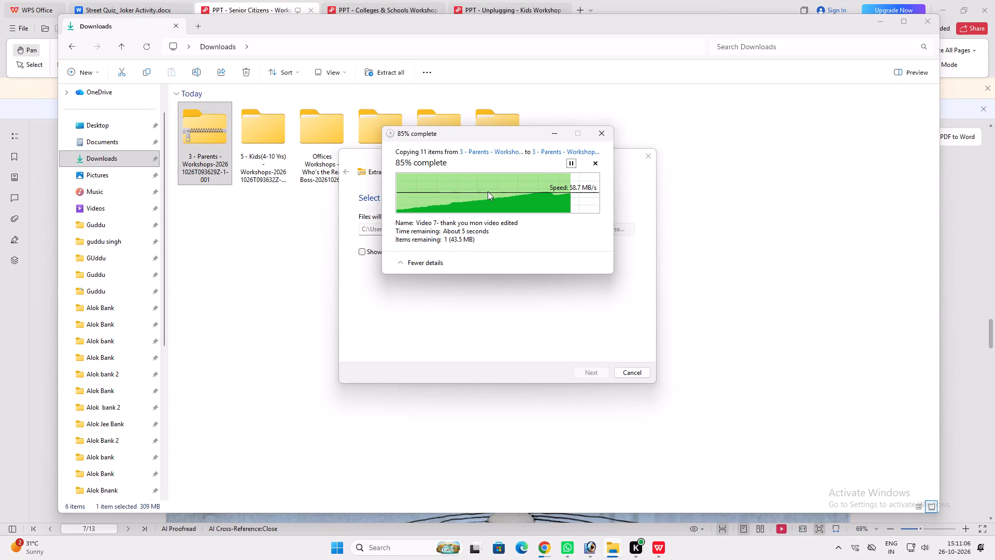
Select everything in the Downloads folder and delete it, skipping all items that are in use.
{"action": "left_click_drag", "start_coordinate": [599, 220], "coordinate": [222, 121]}
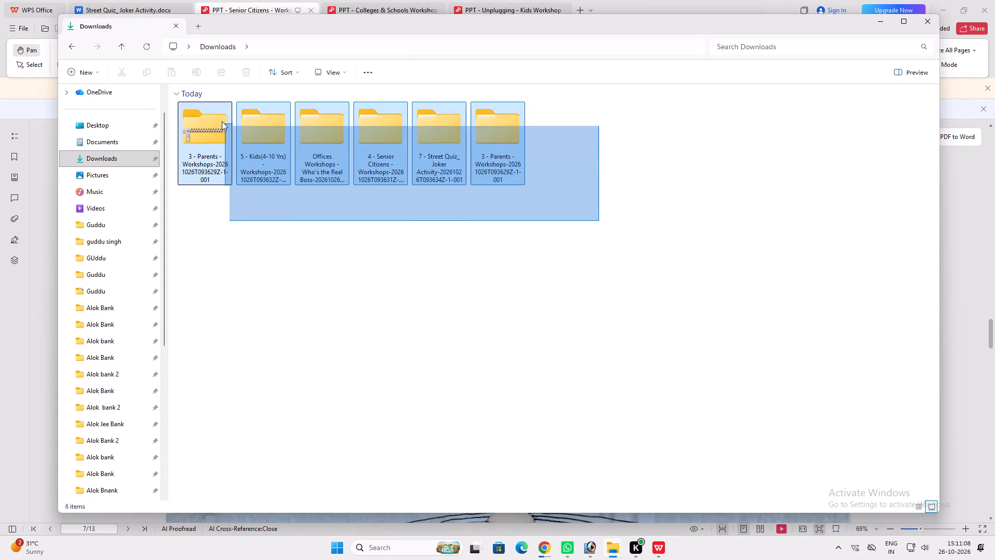
{"action": "left_click_drag", "start_coordinate": [222, 121], "coordinate": [208, 118]}
{"action": "key", "text": "Delete"}
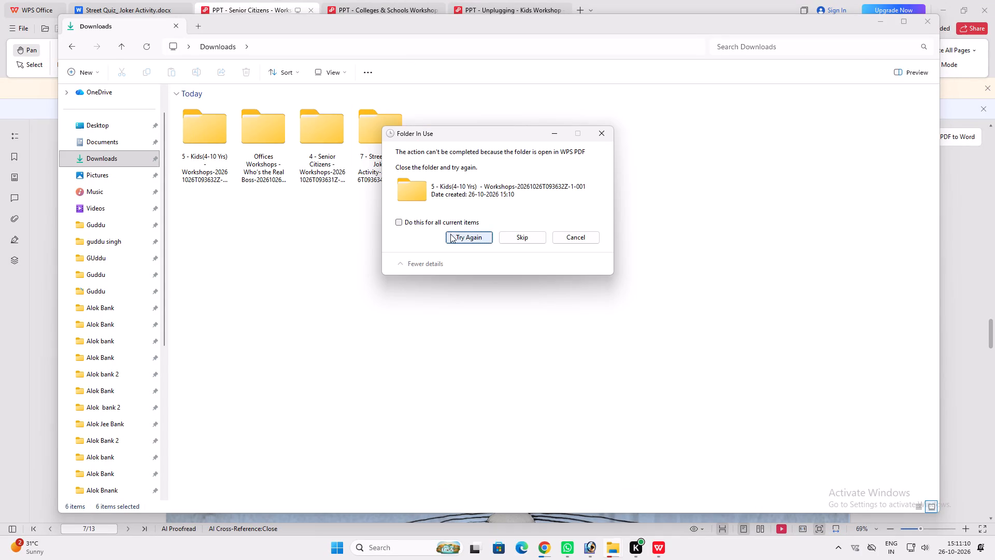
{"action": "left_click", "coordinate": [442, 224]}
{"action": "left_click", "coordinate": [522, 240]}
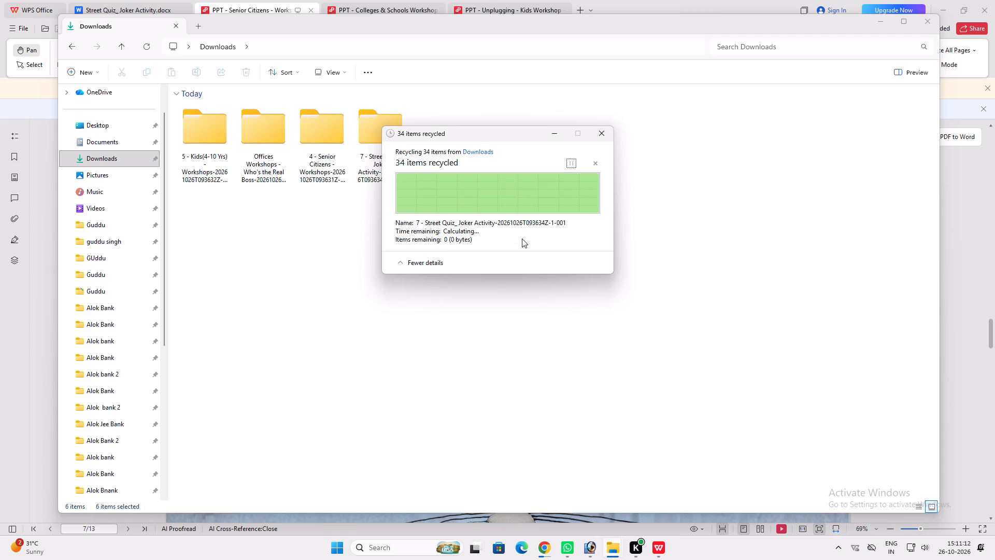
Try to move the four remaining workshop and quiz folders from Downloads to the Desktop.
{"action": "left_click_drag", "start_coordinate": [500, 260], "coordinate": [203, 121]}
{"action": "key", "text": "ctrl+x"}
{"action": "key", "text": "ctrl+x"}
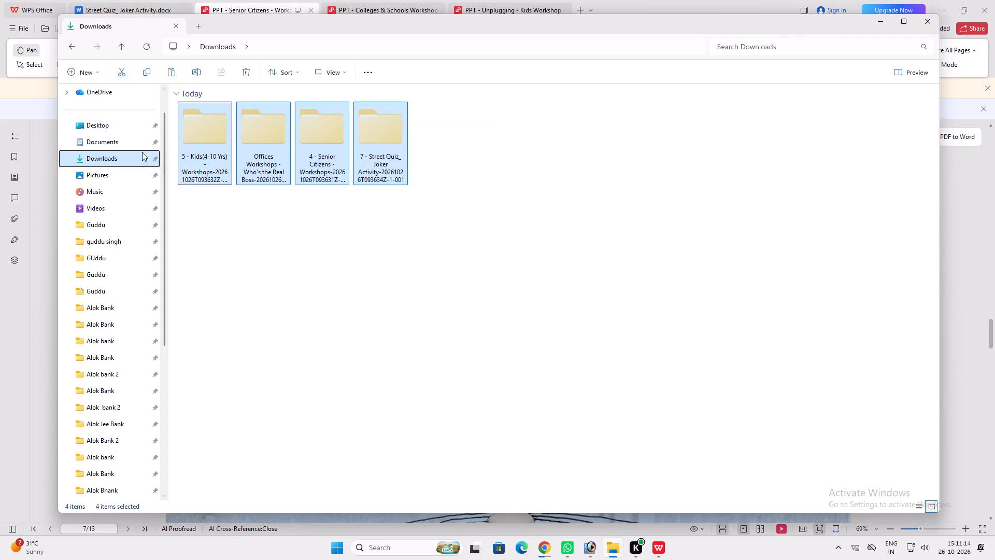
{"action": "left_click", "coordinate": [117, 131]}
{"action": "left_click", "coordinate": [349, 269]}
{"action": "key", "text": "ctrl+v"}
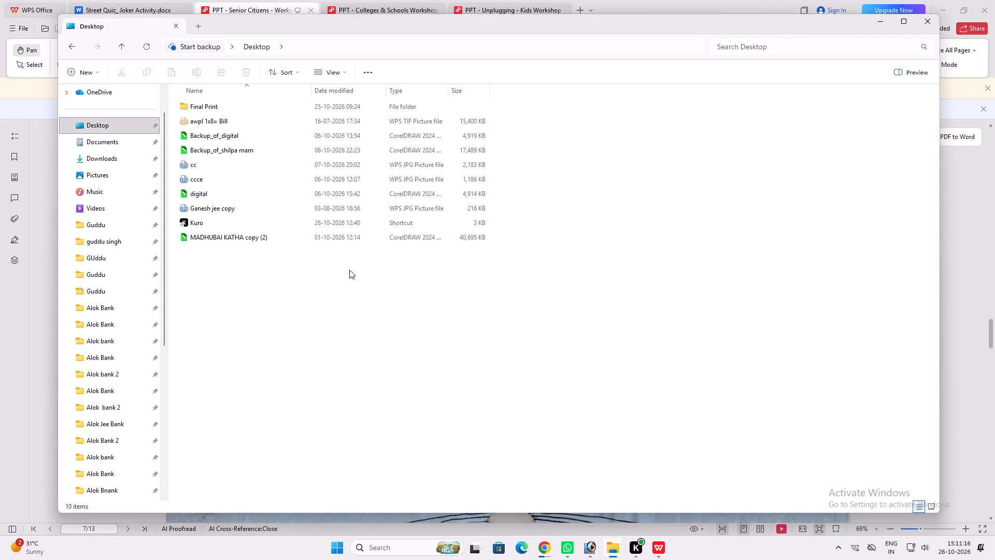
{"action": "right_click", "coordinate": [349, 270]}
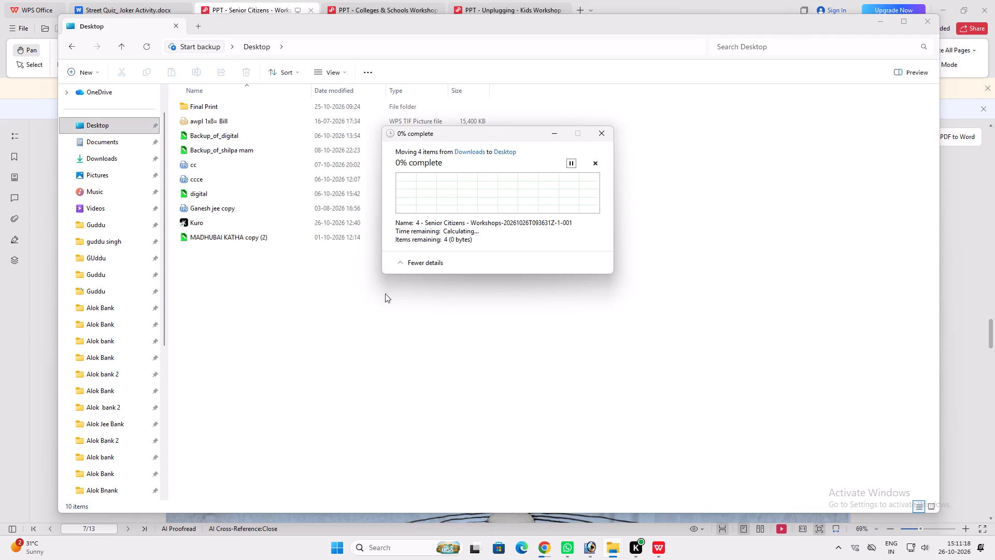
Switch to Google Drive in Chrome and download the 1 - UnPlugging- Printing Material folder.
{"action": "left_click", "coordinate": [538, 550]}
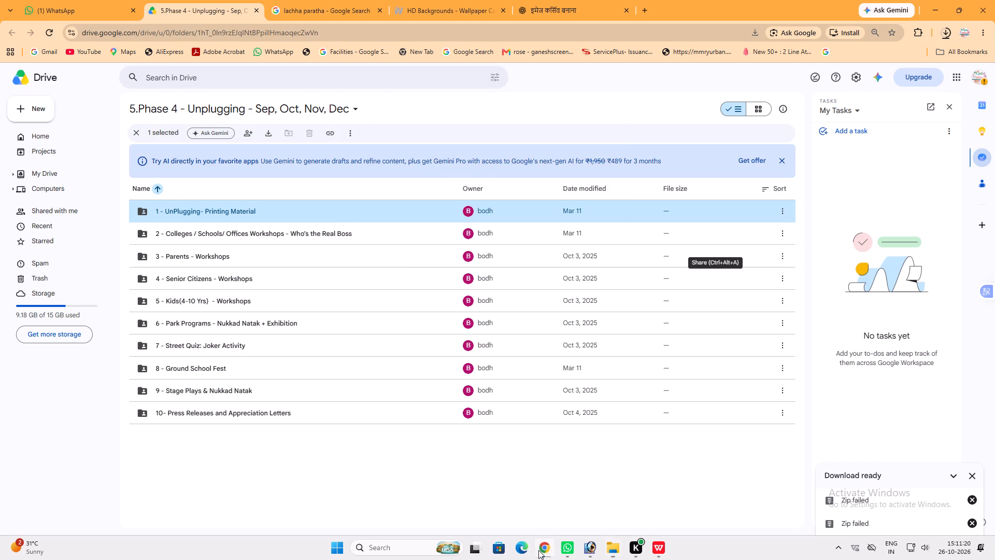
{"action": "left_click", "coordinate": [568, 237]}
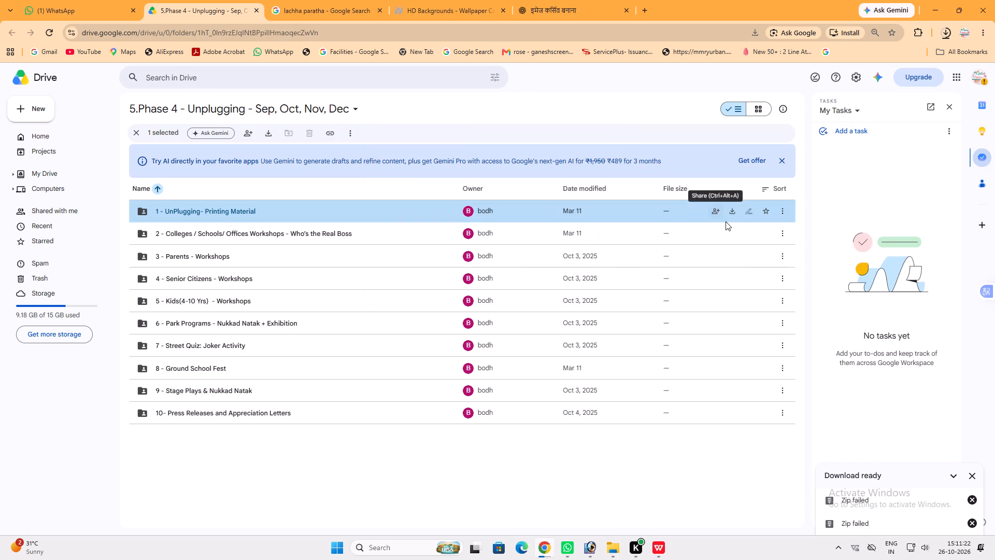
{"action": "left_click", "coordinate": [785, 212]}
{"action": "left_click", "coordinate": [805, 230]}
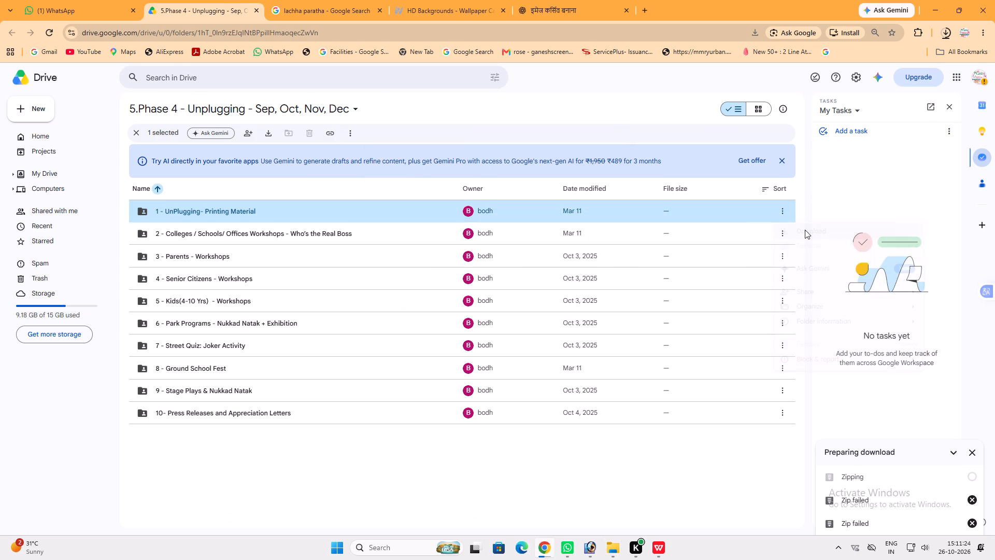
Clear the failed zip entries from the Drive download list and keep the running download going.
{"action": "left_click", "coordinate": [975, 501]}
{"action": "left_click", "coordinate": [974, 521]}
{"action": "left_click", "coordinate": [975, 500]}
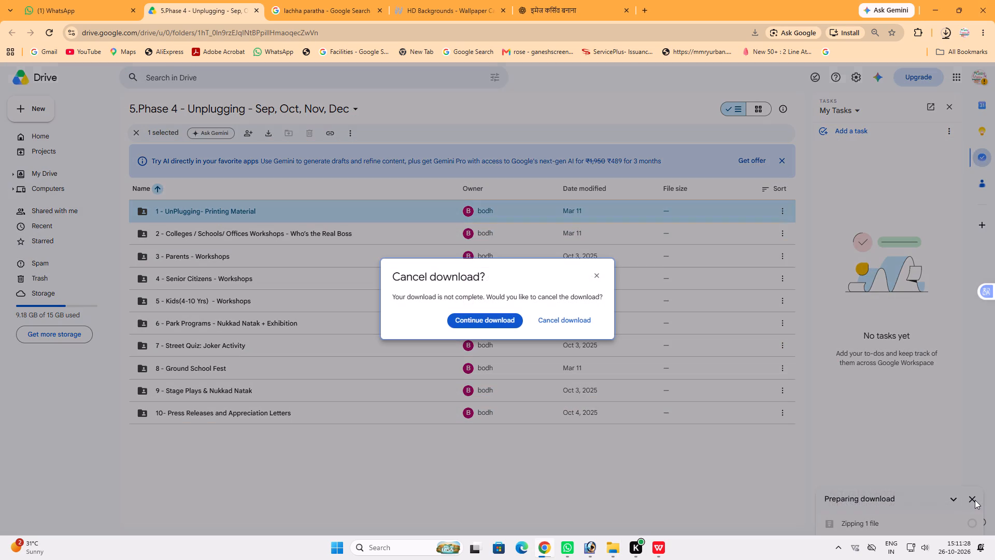
{"action": "left_click", "coordinate": [487, 321]}
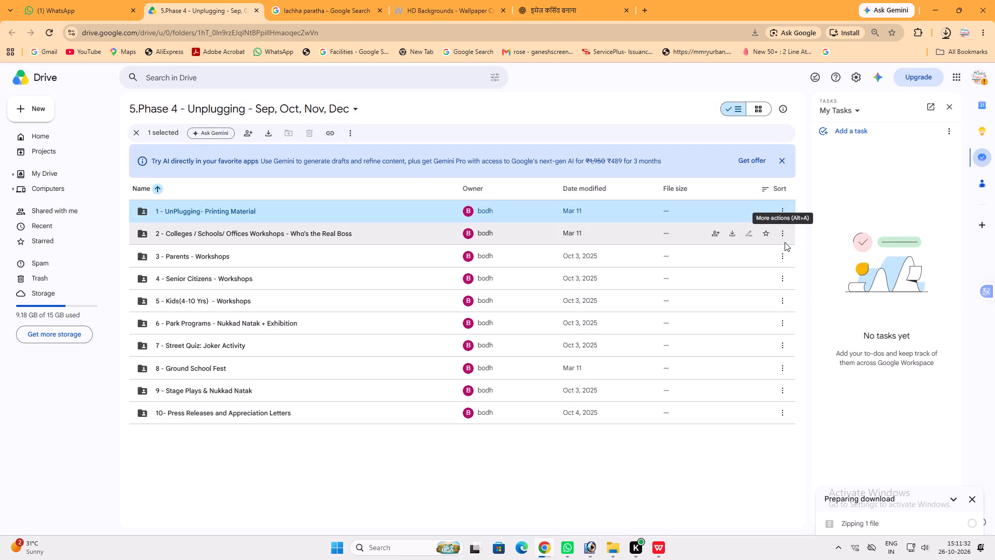
Return to the Downloads folder in File Explorer and create a new folder there with the default name.
{"action": "left_click", "coordinate": [613, 541]}
{"action": "left_click", "coordinate": [716, 498]}
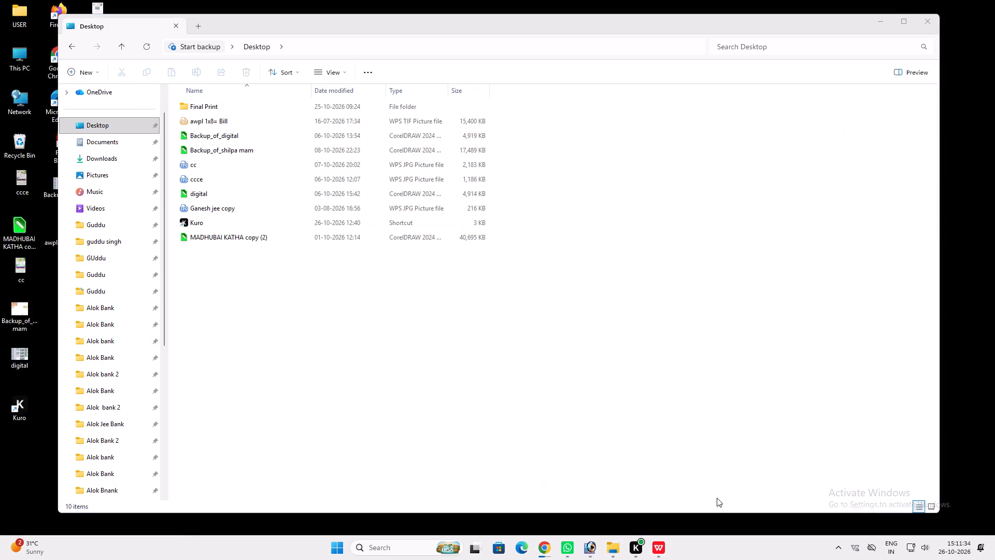
{"action": "left_click", "coordinate": [115, 163]}
{"action": "triple_click", "coordinate": [115, 163]}
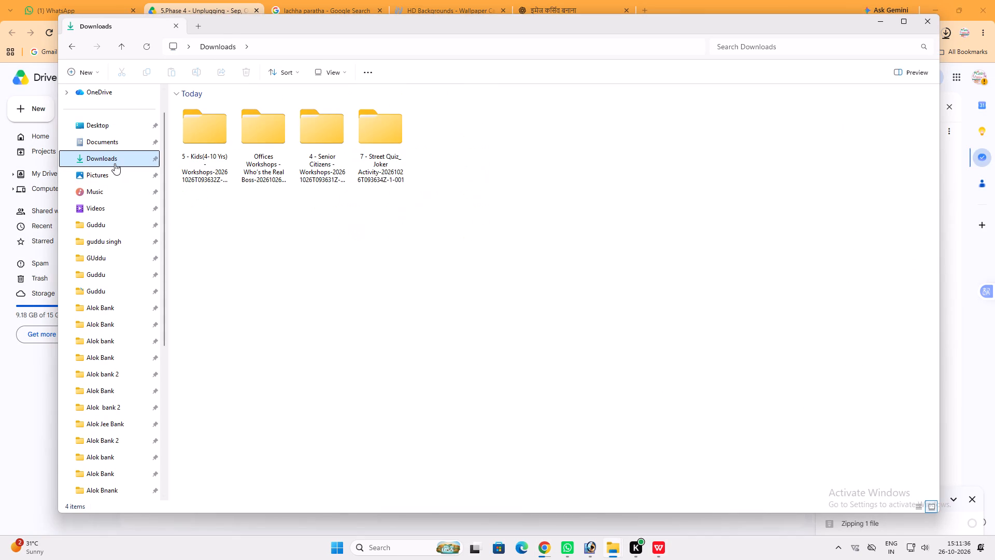
{"action": "left_click", "coordinate": [115, 163]}
{"action": "left_click_drag", "start_coordinate": [437, 245], "coordinate": [228, 145]}
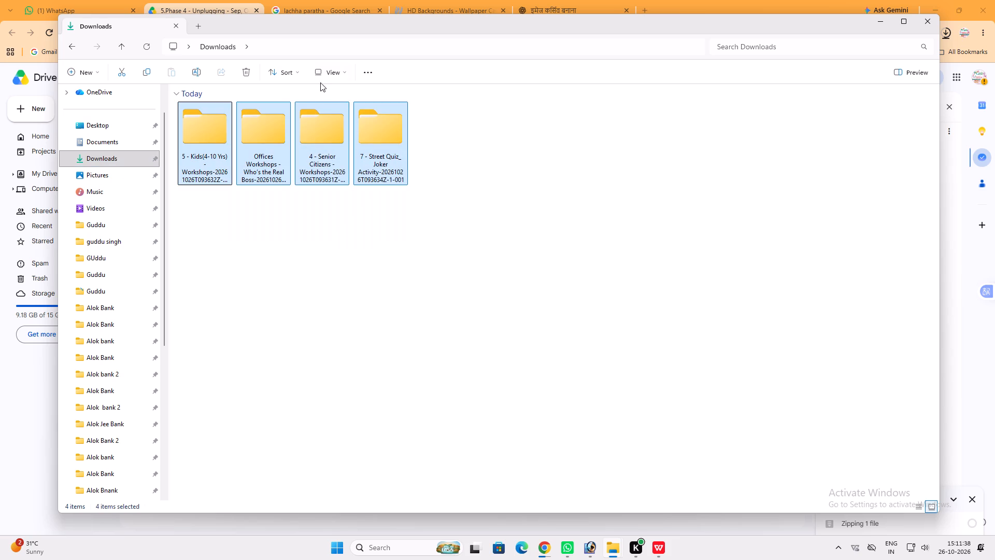
{"action": "right_click", "coordinate": [445, 218]}
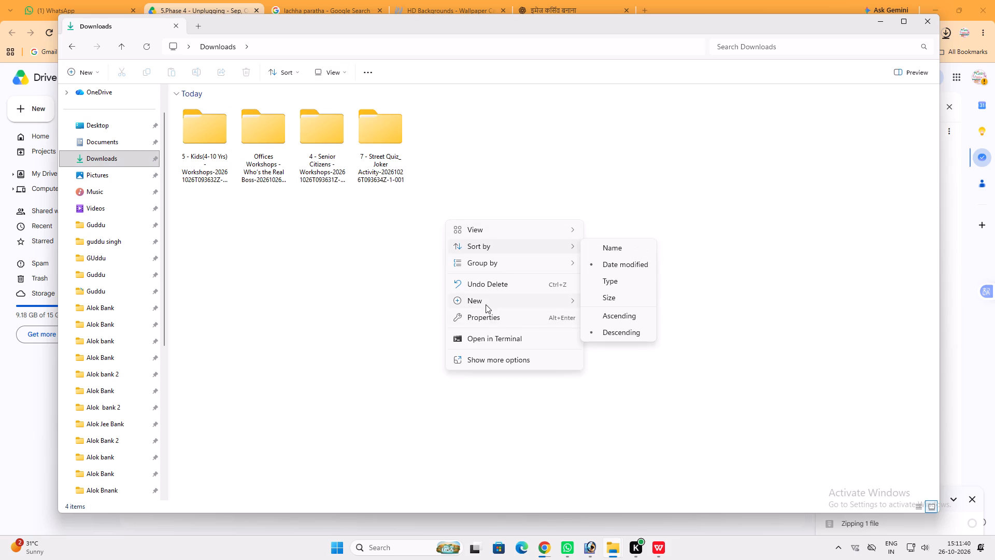
{"action": "left_click", "coordinate": [486, 304]}
{"action": "left_click", "coordinate": [647, 14]}
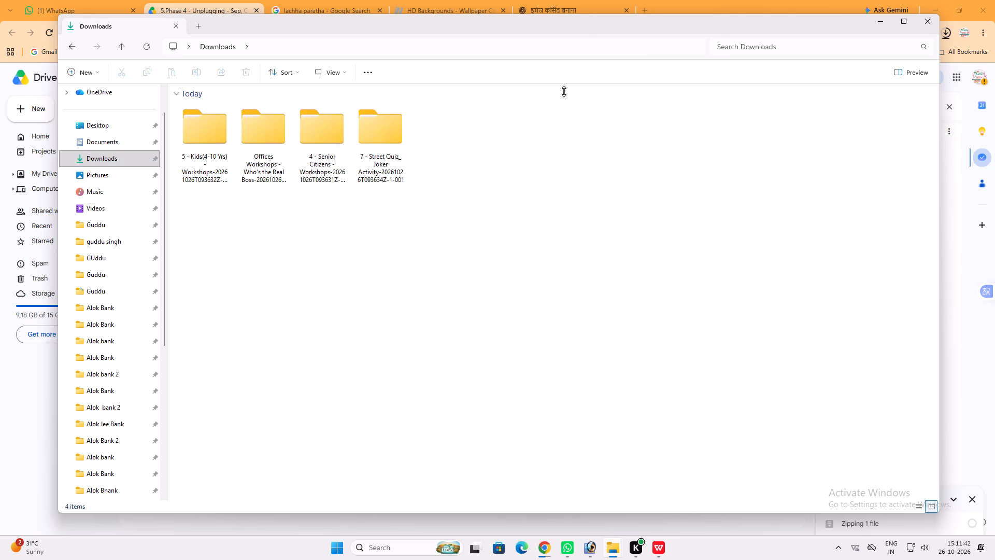
{"action": "left_click", "coordinate": [506, 220]}
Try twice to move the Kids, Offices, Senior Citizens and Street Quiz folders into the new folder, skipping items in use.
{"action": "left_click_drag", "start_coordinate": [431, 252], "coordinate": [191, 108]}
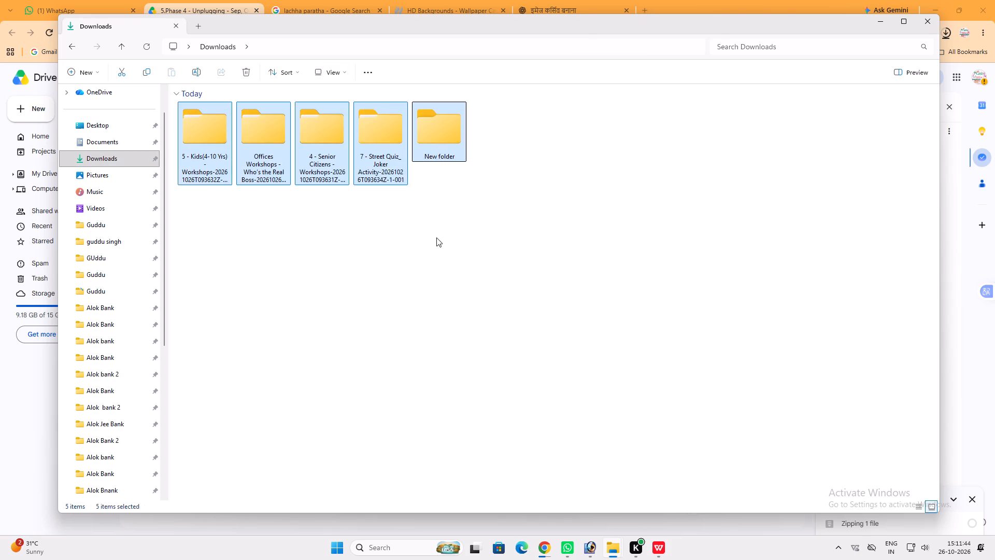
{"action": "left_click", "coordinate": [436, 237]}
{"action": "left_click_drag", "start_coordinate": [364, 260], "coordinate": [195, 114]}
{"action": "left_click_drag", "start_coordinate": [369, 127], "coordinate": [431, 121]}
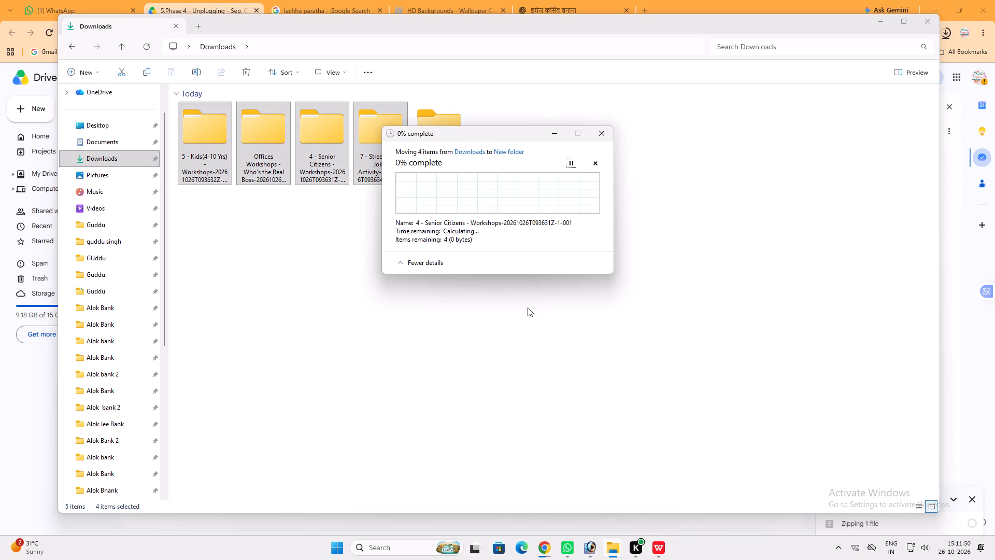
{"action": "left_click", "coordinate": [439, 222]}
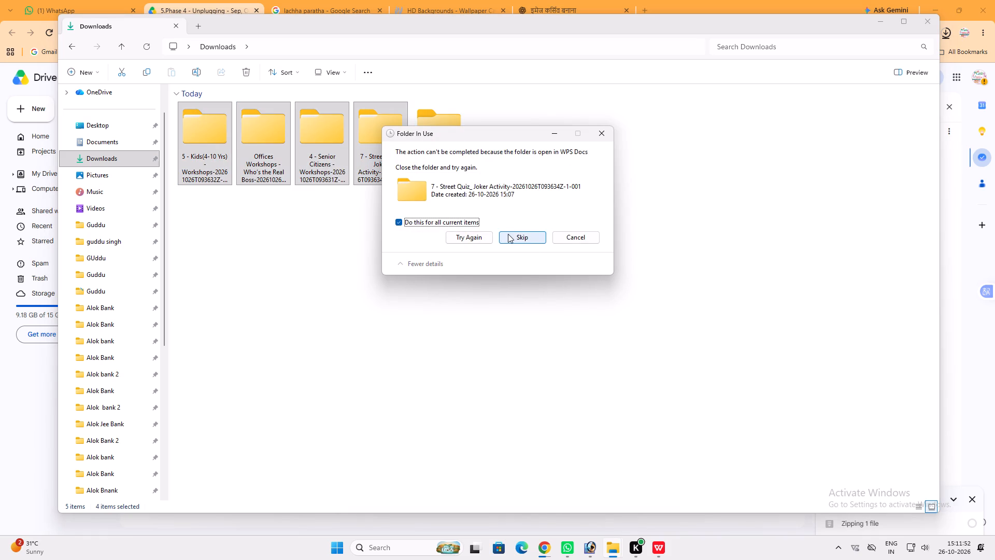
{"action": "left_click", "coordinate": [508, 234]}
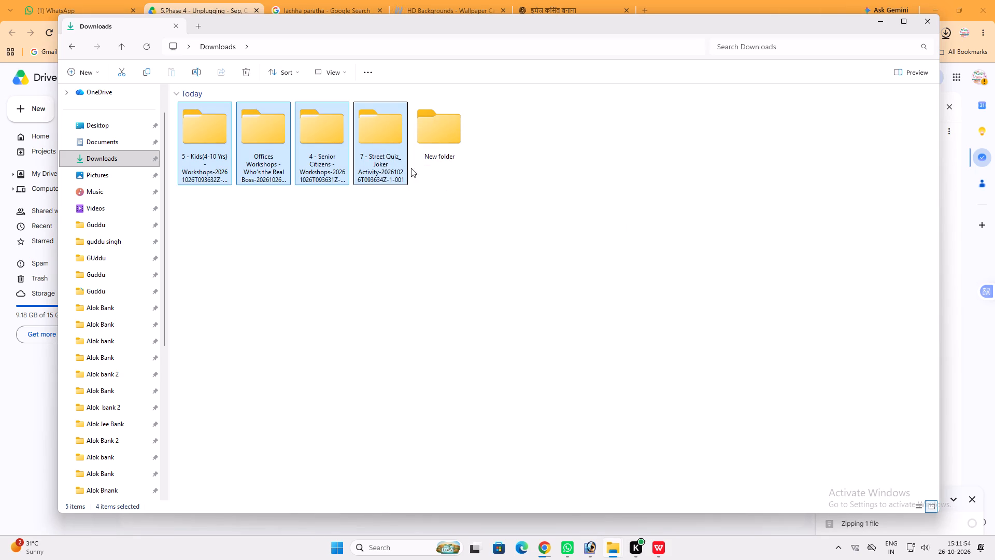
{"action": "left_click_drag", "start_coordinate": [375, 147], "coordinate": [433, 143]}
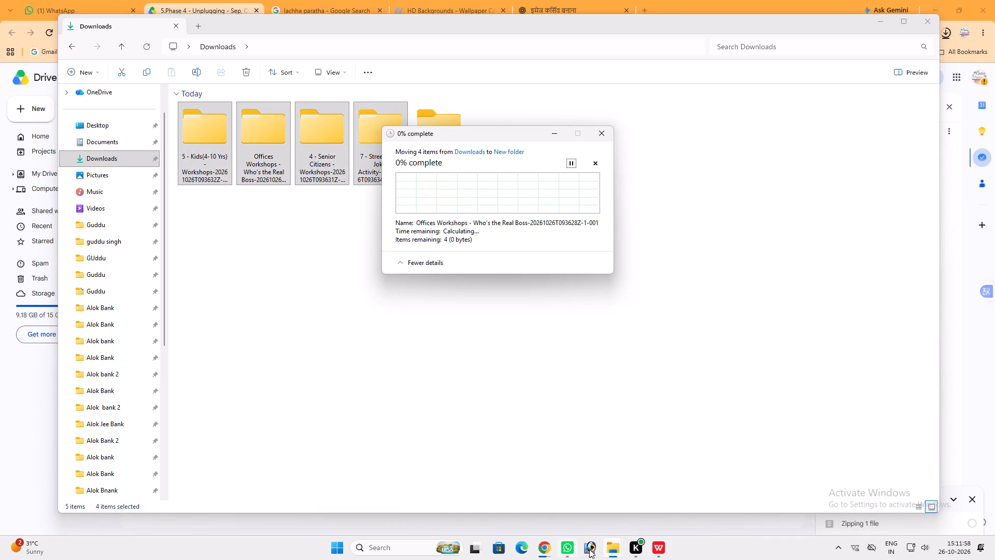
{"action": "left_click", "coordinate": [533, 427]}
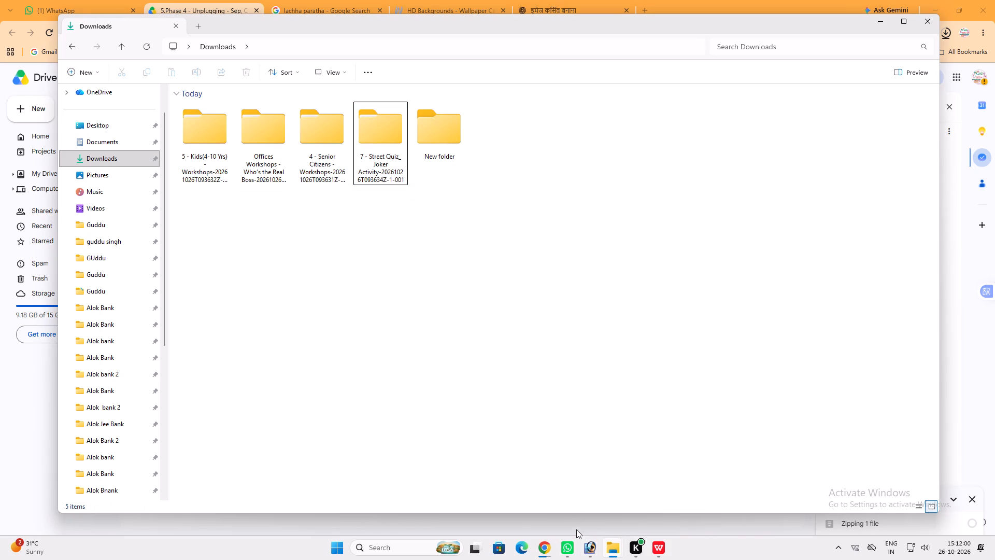
Switch back to Google Drive and download the 1 - UnPlugging- Printing Material folder once more.
{"action": "left_click", "coordinate": [543, 544]}
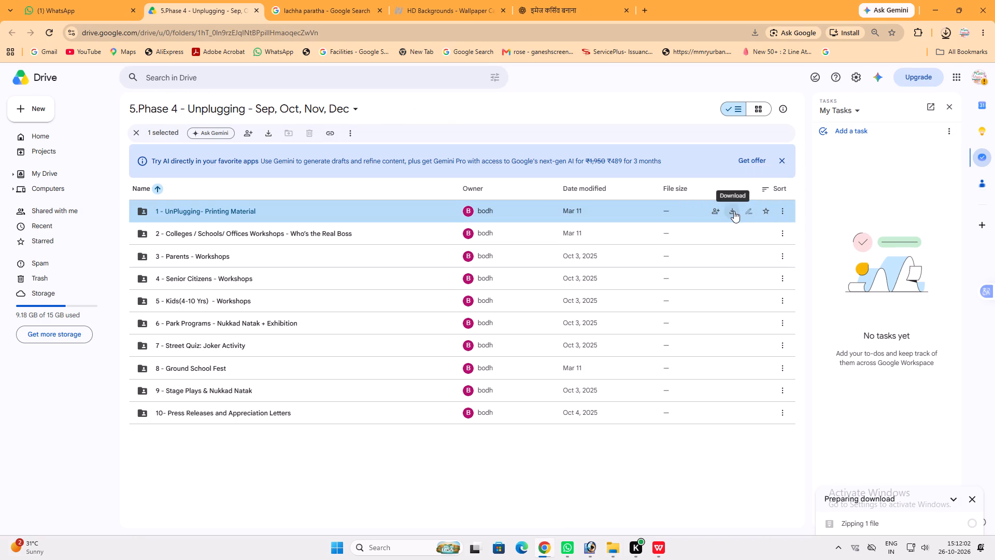
{"action": "left_click", "coordinate": [732, 211]}
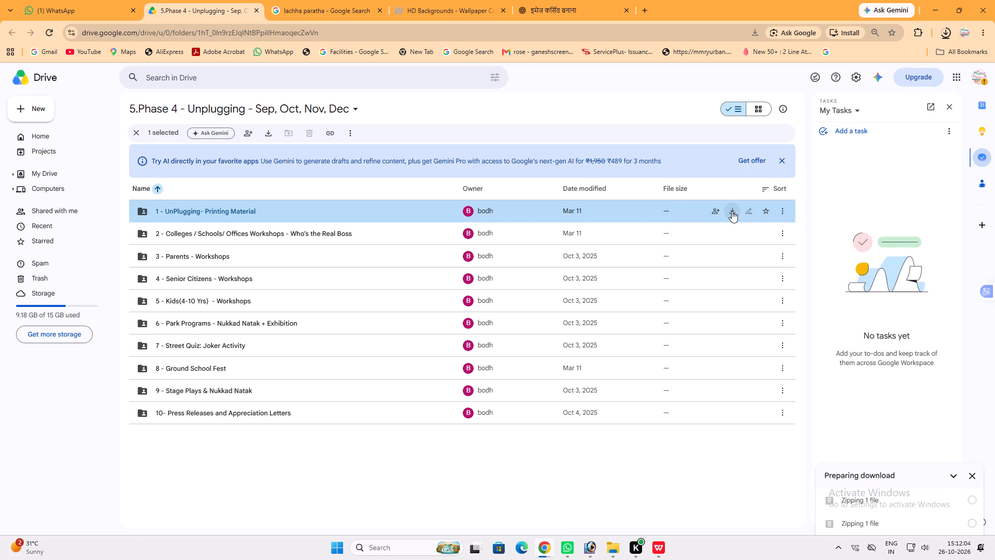
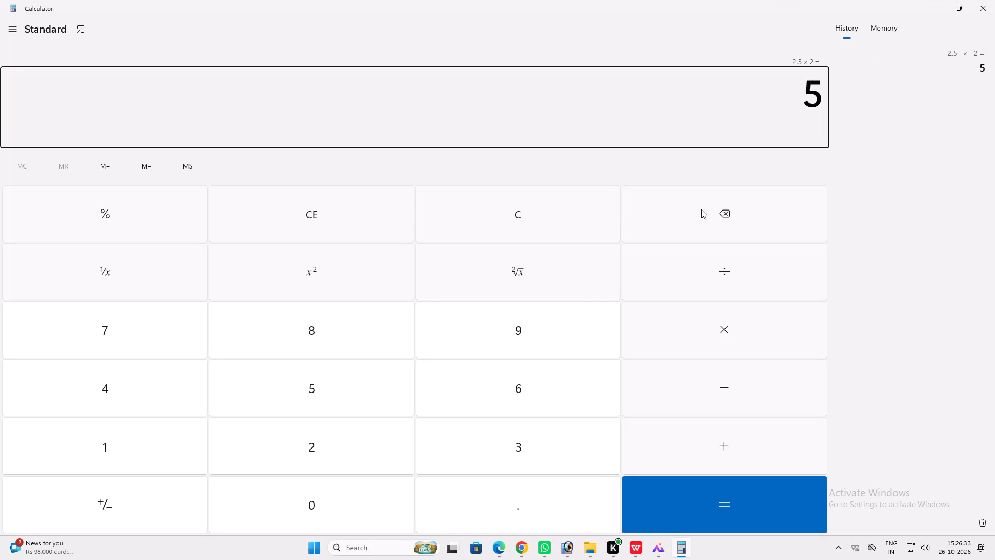
Continue the calculation by multiplying the current result by 4.
{"action": "key", "text": "asterisk"}
Complete the pending calculation as 5 × 4, and multiply the result by 20.
{"action": "key", "text": "4"}
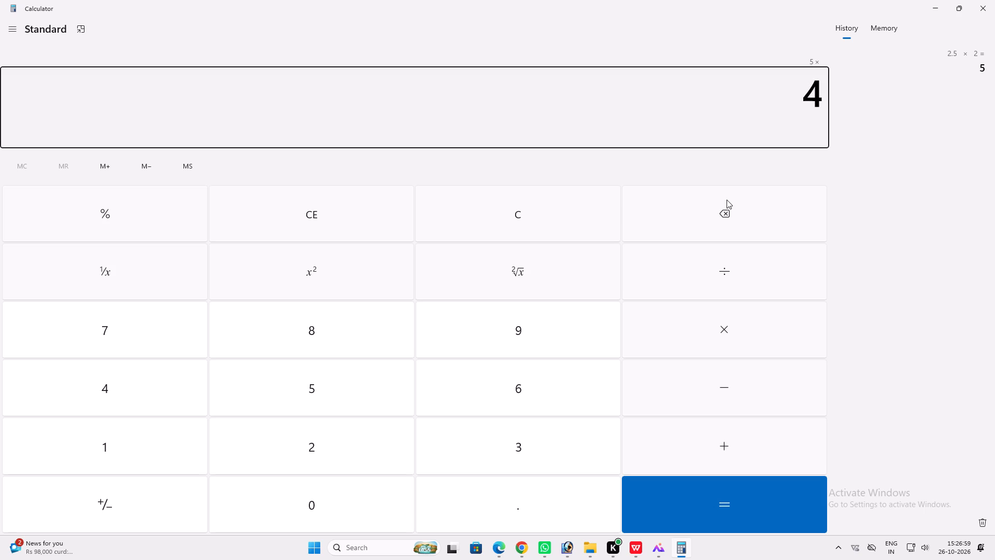
{"action": "key", "text": "Return"}
{"action": "type", "text": "*20"}
{"action": "key", "text": "Return"}
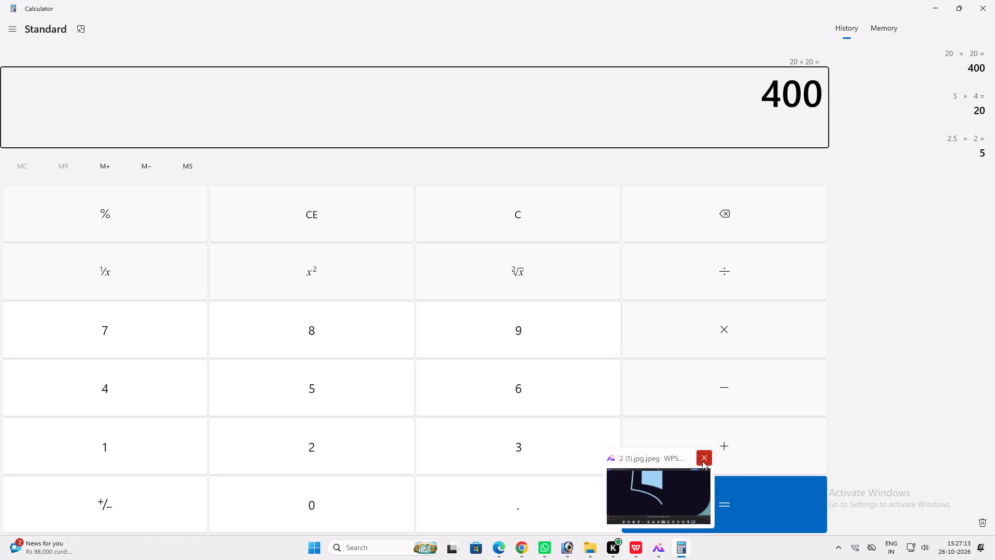
Close the open 2 (1).jpg.jpeg image window.
{"action": "left_click", "coordinate": [702, 463]}
Switch to WPS Office and review the Senior Citizens workshop slides from page 7 onward.
{"action": "left_click", "coordinate": [640, 549]}
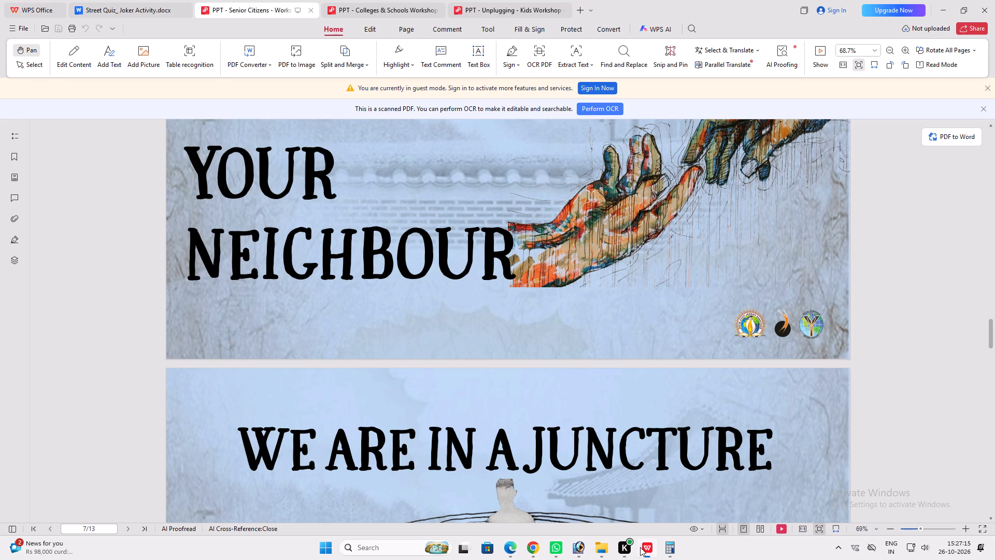
{"action": "scroll", "coordinate": [636, 366], "scroll_direction": "down", "scroll_amount": 19}
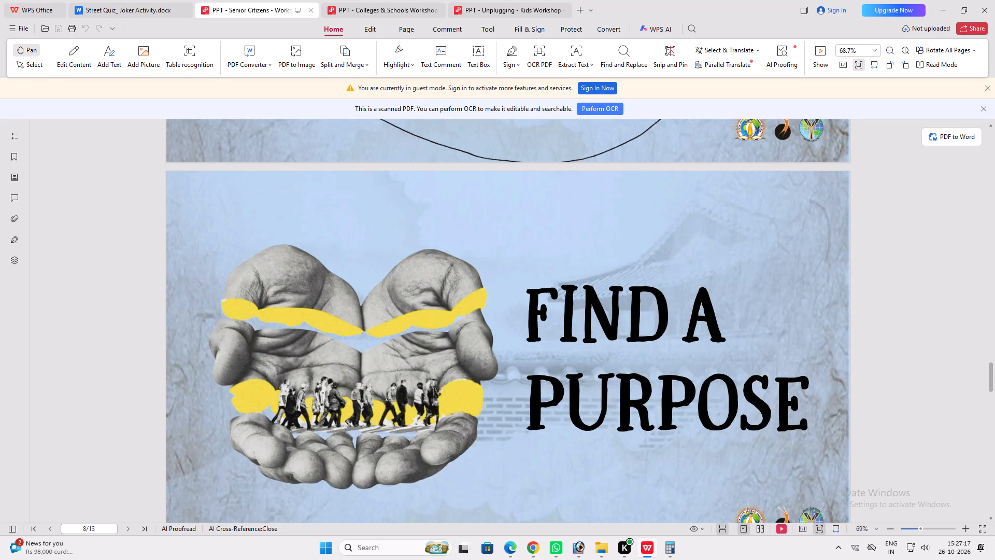
{"action": "scroll", "coordinate": [636, 383], "scroll_direction": "down", "scroll_amount": 17}
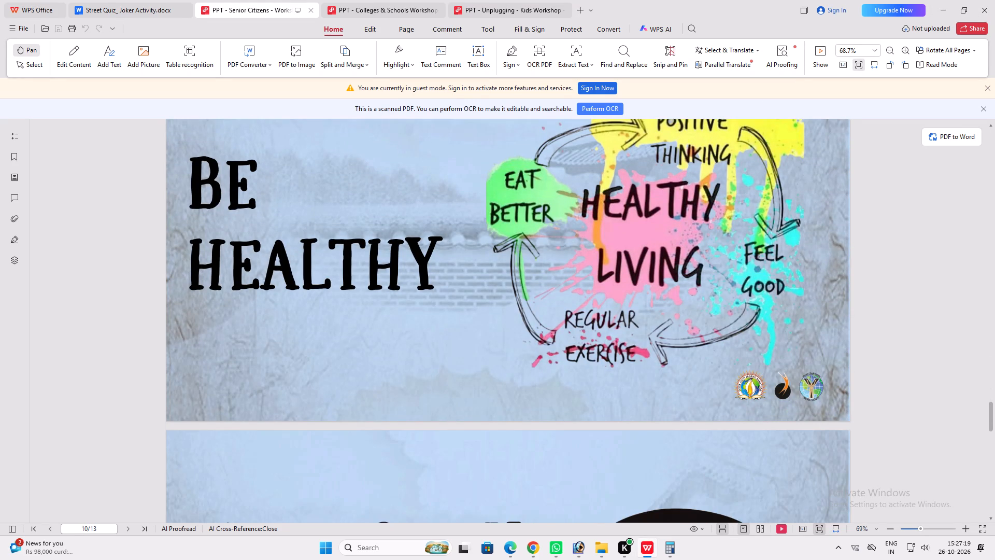
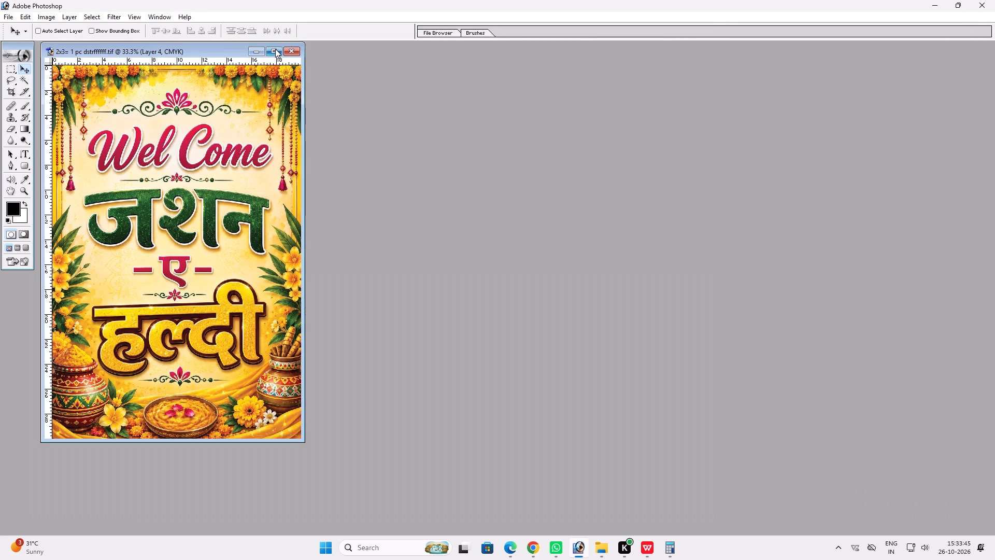
Start a Pen tool path just outside the upper-left corner of the green word जशन.
{"action": "key", "text": "ctrl+0"}
{"action": "key", "text": "ctrl+plus"}
{"action": "key", "text": "space"}
{"action": "key", "text": "ctrl+plus"}
{"action": "key", "text": "ctrl+space"}
{"action": "key", "text": "ctrl+space"}
{"action": "key", "text": "ctrl+space"}
{"action": "key", "text": "ctrl+space"}
{"action": "key", "text": "ctrl+space"}
{"action": "key", "text": "ctrl+space"}
{"action": "key", "text": "ctrl+space"}
{"action": "key", "text": "ctrl+space"}
{"action": "key", "text": "ctrl+space"}
{"action": "key", "text": "ctrl+space"}
{"action": "key", "text": "ctrl+space"}
{"action": "key", "text": "ctrl+space"}
{"action": "key", "text": "ctrl+space"}
{"action": "key", "text": "ctrl+space"}
{"action": "key", "text": "ctrl+space"}
{"action": "key", "text": "ctrl+space"}
{"action": "key", "text": "ctrl+space"}
{"action": "key", "text": "ctrl+space"}
{"action": "key", "text": "ctrl+space"}
{"action": "key", "text": "ctrl+space"}
{"action": "left_click_drag", "start_coordinate": [425, 298], "coordinate": [419, 348]}
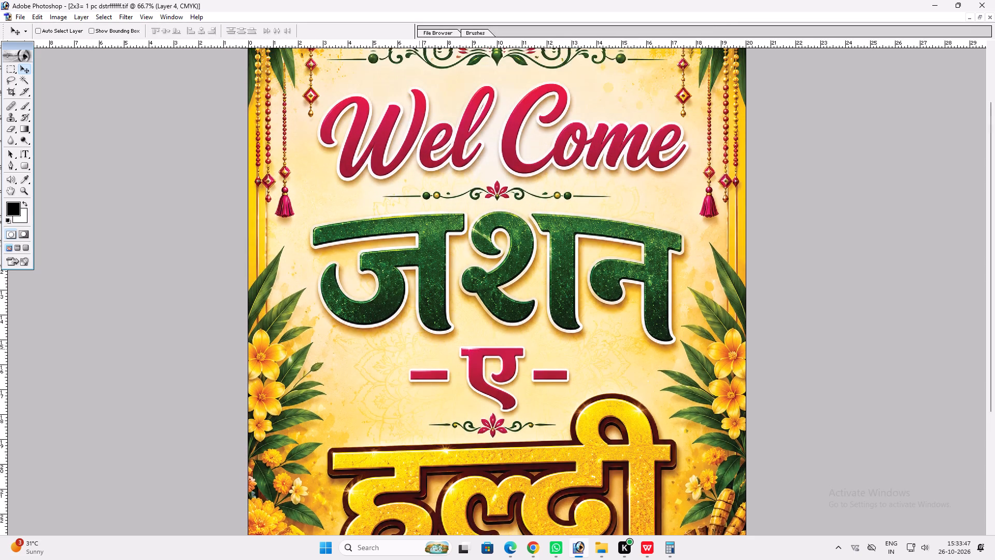
{"action": "left_click_drag", "start_coordinate": [419, 348], "coordinate": [435, 390]}
{"action": "key", "text": "p"}
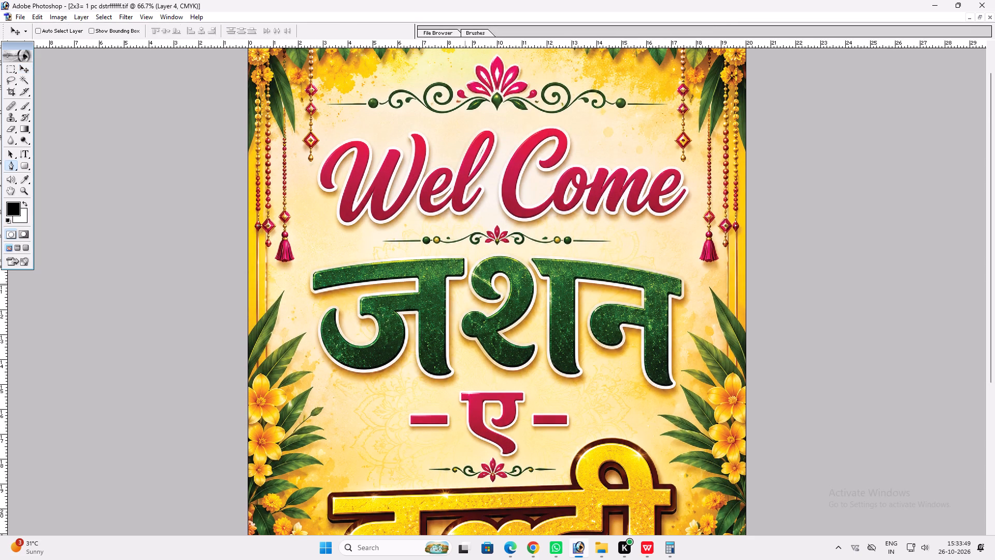
{"action": "left_click", "coordinate": [300, 267]}
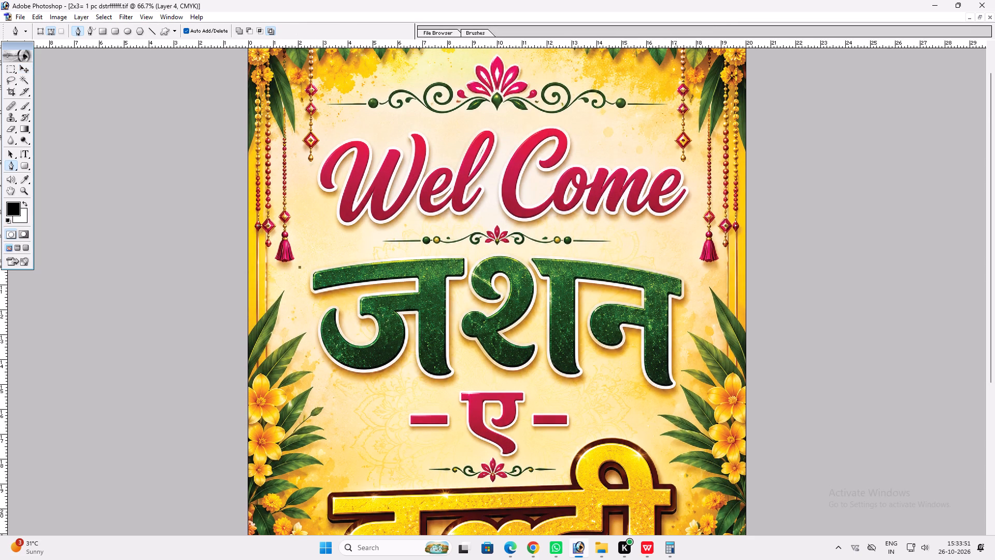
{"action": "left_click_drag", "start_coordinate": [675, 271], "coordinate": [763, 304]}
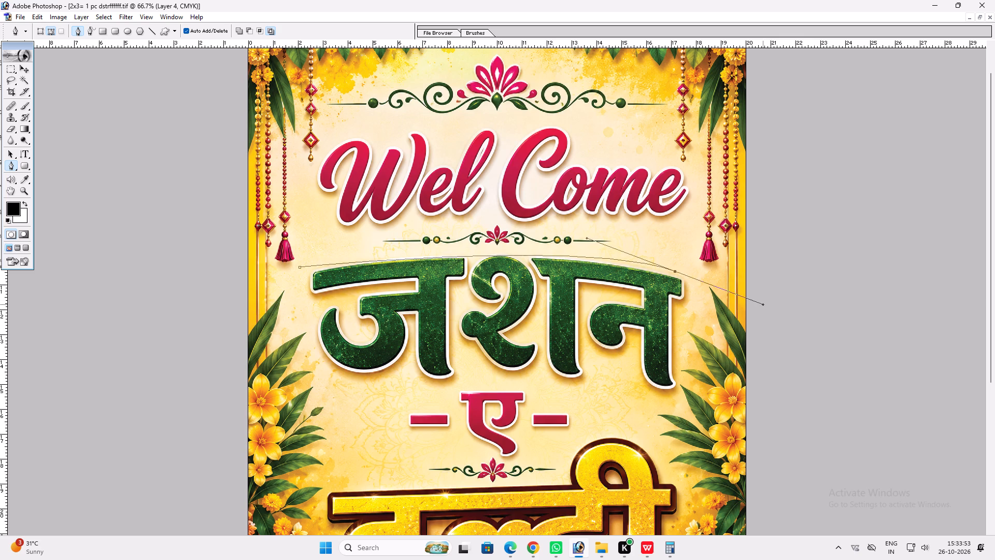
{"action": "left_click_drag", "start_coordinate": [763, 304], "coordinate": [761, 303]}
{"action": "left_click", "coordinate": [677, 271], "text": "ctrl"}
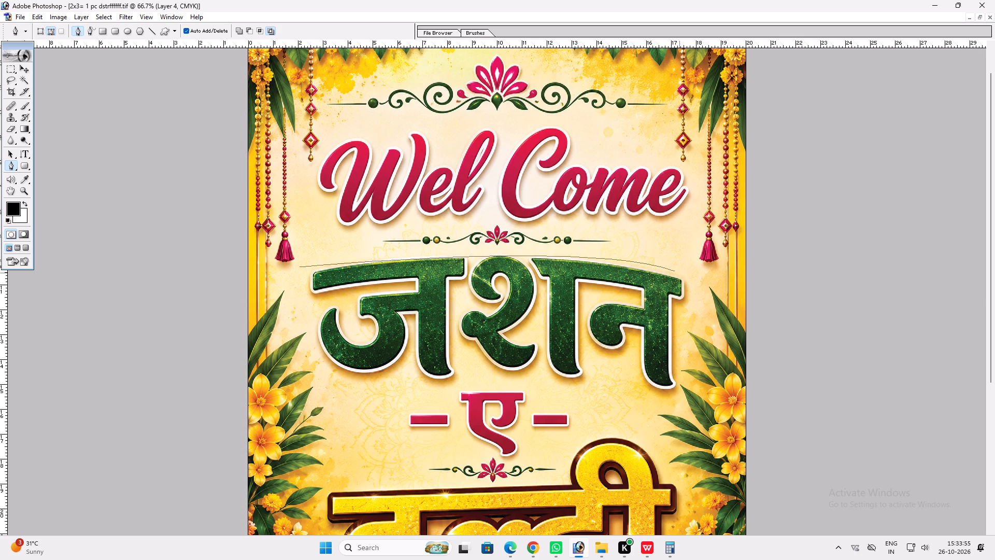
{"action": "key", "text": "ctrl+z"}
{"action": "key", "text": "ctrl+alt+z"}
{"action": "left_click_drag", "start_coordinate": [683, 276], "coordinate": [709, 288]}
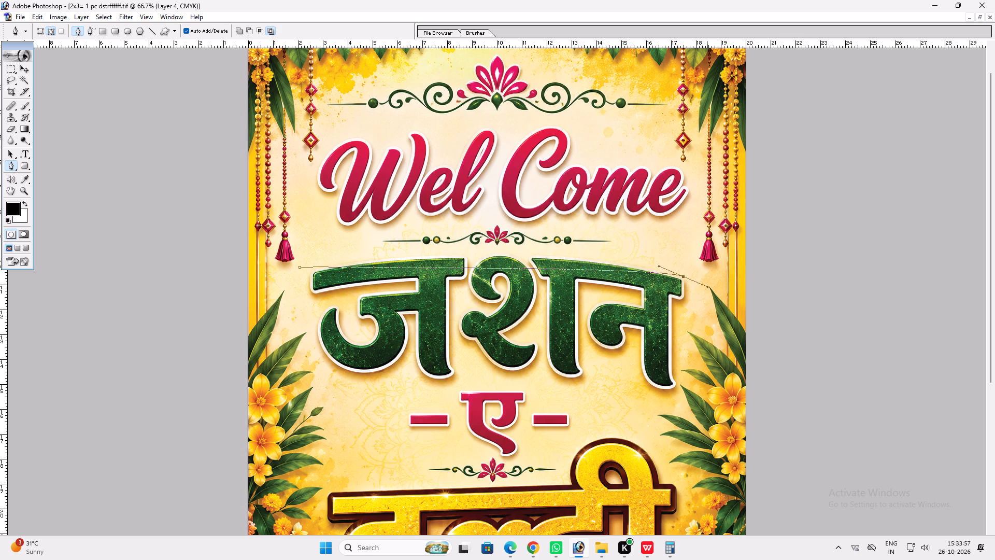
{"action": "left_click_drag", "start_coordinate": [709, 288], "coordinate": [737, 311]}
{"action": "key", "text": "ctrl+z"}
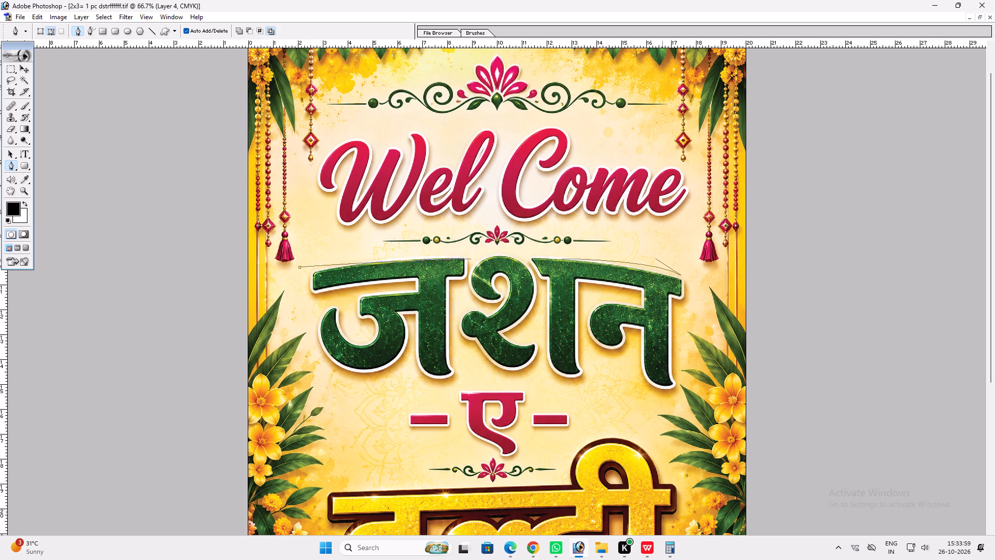
Extend the Pen path in a curve over the top of जशन and down the right edge of the letter न.
{"action": "left_click_drag", "start_coordinate": [663, 272], "coordinate": [747, 310]}
{"action": "left_click", "coordinate": [664, 271], "text": "alt"}
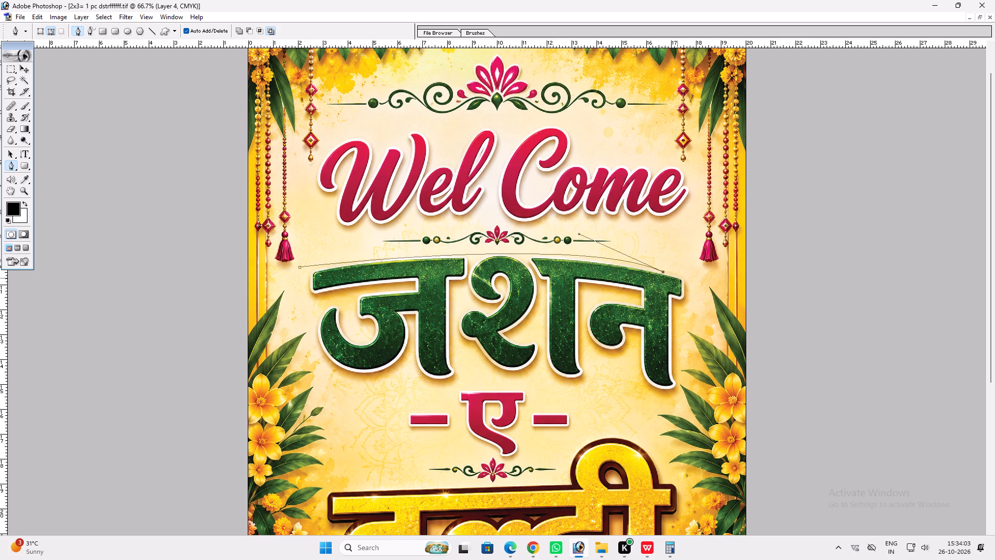
{"action": "left_click", "coordinate": [685, 280]}
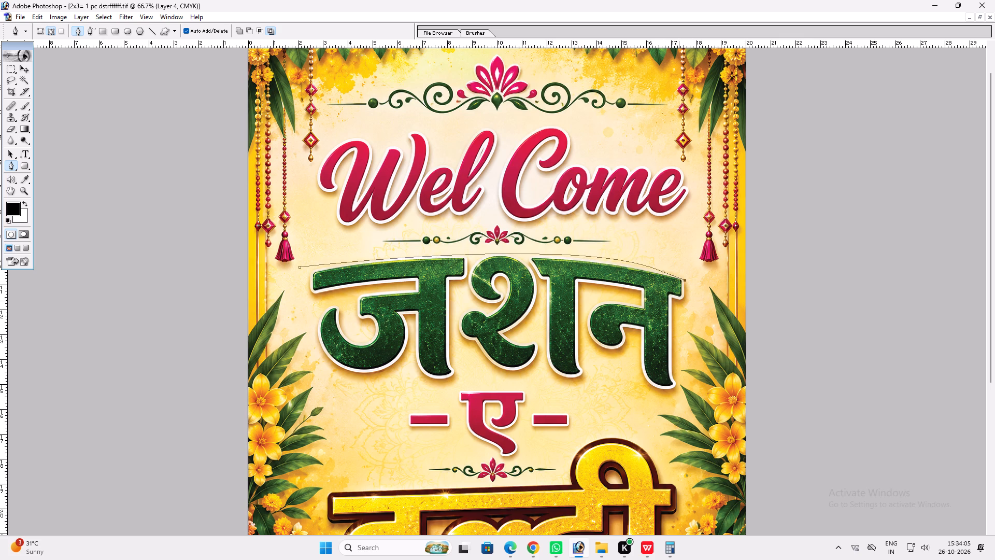
{"action": "left_click", "coordinate": [683, 299]}
{"action": "key", "text": "ctrl+z"}
{"action": "left_click", "coordinate": [686, 297]}
{"action": "left_click", "coordinate": [680, 301]}
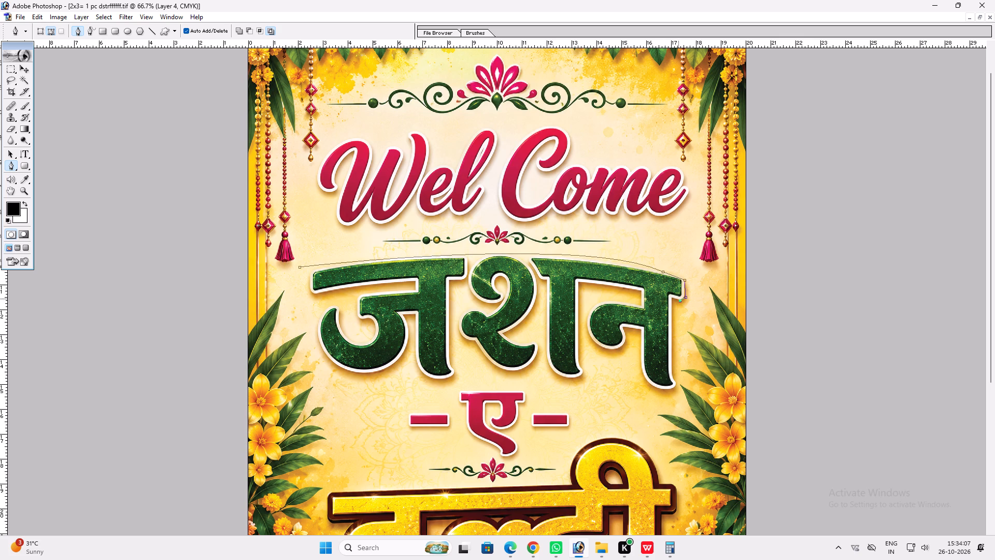
{"action": "left_click", "coordinate": [678, 298]}
{"action": "key", "text": "ctrl+z"}
{"action": "left_click", "coordinate": [674, 300]}
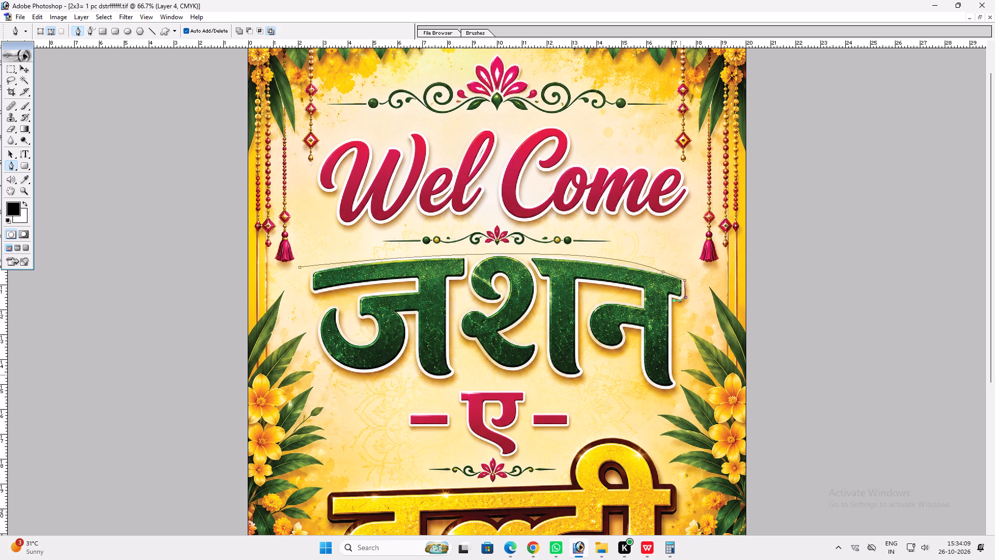
{"action": "left_click", "coordinate": [674, 376]}
{"action": "left_click", "coordinate": [677, 385]}
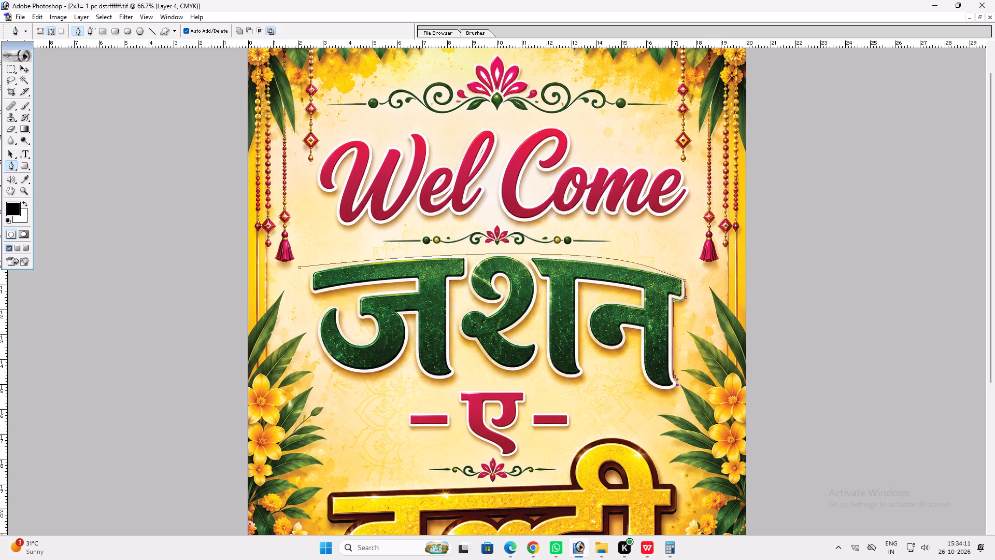
Extend the Pen path around the bottom of the letter न.
{"action": "left_click", "coordinate": [675, 398]}
{"action": "left_click", "coordinate": [657, 390]}
{"action": "left_click", "coordinate": [641, 384]}
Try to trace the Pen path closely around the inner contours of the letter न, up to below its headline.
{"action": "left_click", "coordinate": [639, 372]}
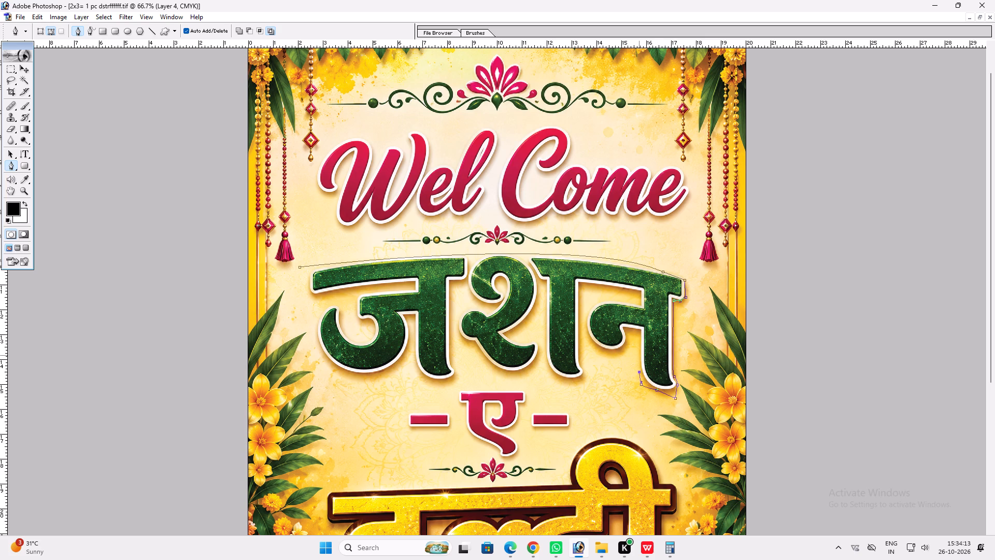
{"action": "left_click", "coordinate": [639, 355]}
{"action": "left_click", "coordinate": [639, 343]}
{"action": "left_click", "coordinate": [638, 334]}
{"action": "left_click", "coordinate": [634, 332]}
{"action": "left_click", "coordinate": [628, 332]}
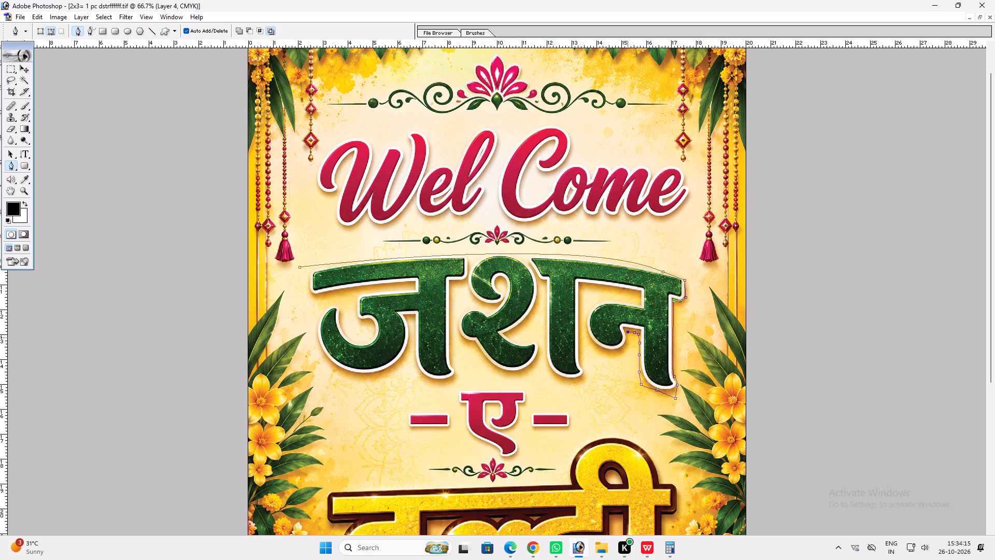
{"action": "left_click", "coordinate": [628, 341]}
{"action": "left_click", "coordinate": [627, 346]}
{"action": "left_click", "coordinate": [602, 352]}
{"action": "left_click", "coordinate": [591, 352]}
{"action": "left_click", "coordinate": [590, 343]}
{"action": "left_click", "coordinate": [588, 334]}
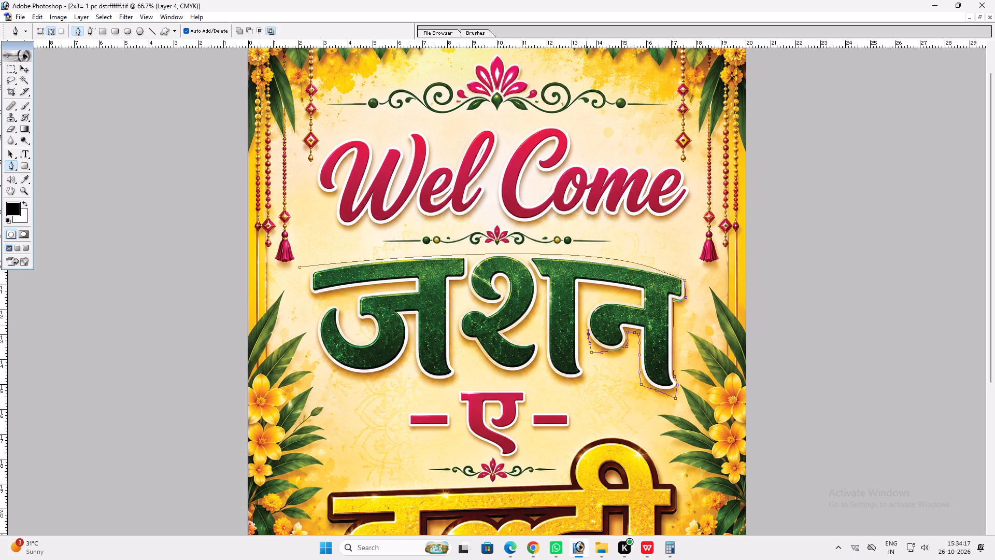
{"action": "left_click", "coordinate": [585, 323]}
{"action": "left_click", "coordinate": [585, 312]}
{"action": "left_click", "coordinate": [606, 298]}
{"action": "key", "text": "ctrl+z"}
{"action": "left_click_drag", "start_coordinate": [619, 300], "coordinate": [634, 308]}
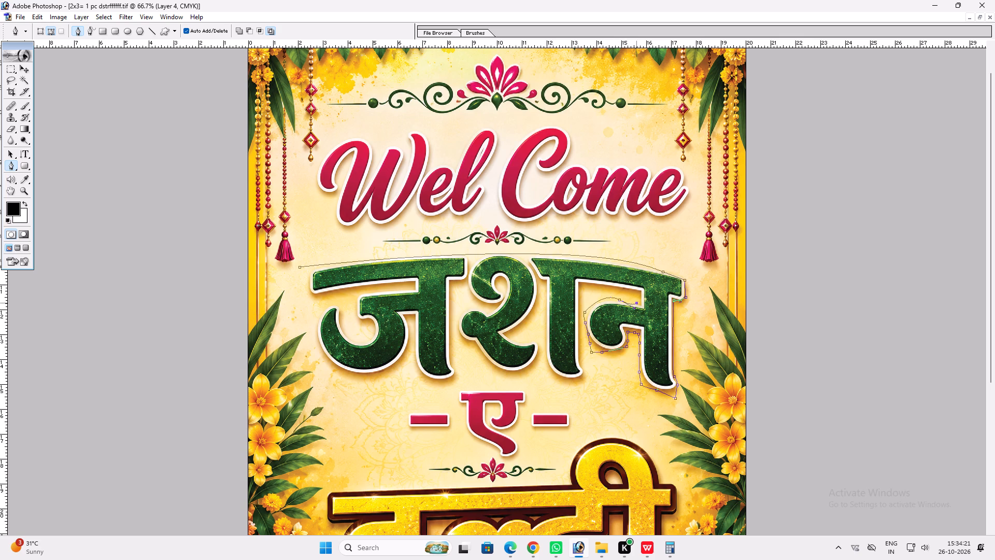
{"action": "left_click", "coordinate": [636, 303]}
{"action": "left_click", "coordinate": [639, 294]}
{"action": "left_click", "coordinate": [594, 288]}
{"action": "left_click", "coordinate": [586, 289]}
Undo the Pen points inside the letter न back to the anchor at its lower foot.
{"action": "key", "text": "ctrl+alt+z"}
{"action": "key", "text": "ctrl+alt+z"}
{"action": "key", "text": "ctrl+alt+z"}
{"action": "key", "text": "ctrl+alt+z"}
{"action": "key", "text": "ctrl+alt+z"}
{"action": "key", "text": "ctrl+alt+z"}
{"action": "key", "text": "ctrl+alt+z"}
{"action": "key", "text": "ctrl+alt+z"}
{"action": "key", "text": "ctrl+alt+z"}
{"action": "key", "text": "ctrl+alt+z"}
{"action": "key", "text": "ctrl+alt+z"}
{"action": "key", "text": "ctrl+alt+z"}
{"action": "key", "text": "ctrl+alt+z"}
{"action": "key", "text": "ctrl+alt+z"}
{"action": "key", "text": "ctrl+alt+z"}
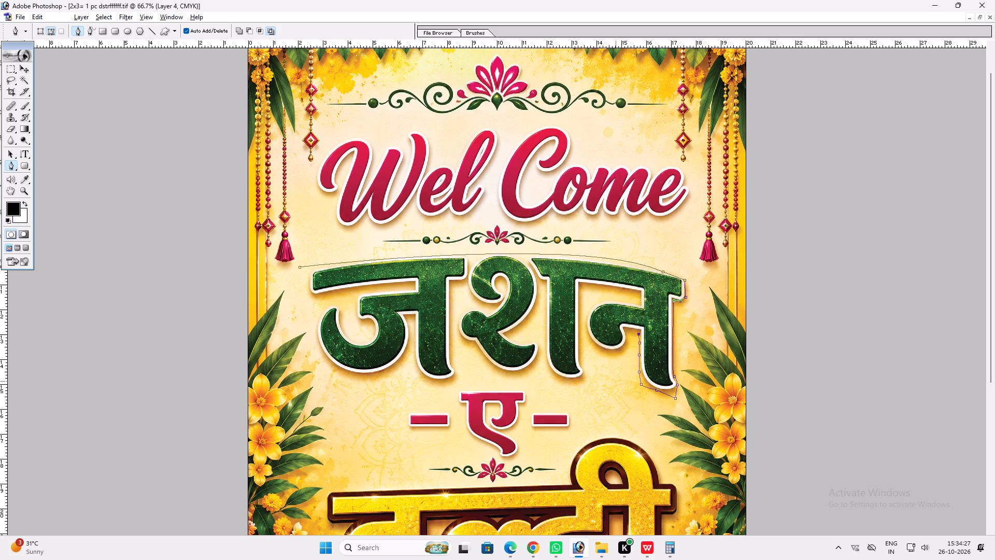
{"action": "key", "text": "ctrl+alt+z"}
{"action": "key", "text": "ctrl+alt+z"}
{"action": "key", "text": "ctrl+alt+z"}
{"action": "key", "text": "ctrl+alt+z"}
Run the Pen path loosely beneath जशन and up past ज's outer edge, and convert it to a selection.
{"action": "left_click", "coordinate": [600, 383]}
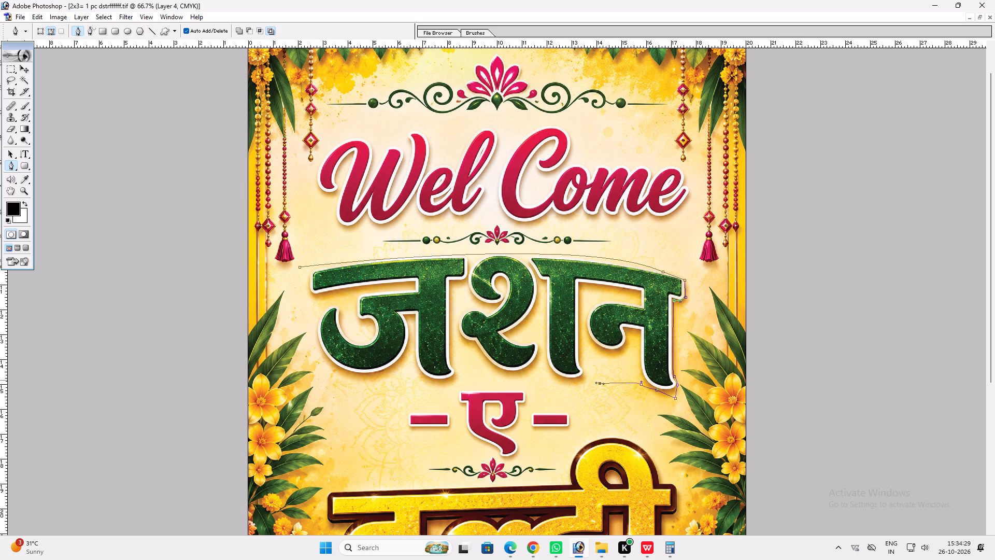
{"action": "left_click", "coordinate": [527, 380]}
{"action": "left_click", "coordinate": [428, 382]}
{"action": "left_click", "coordinate": [336, 389]}
{"action": "key", "text": "ctrl+z"}
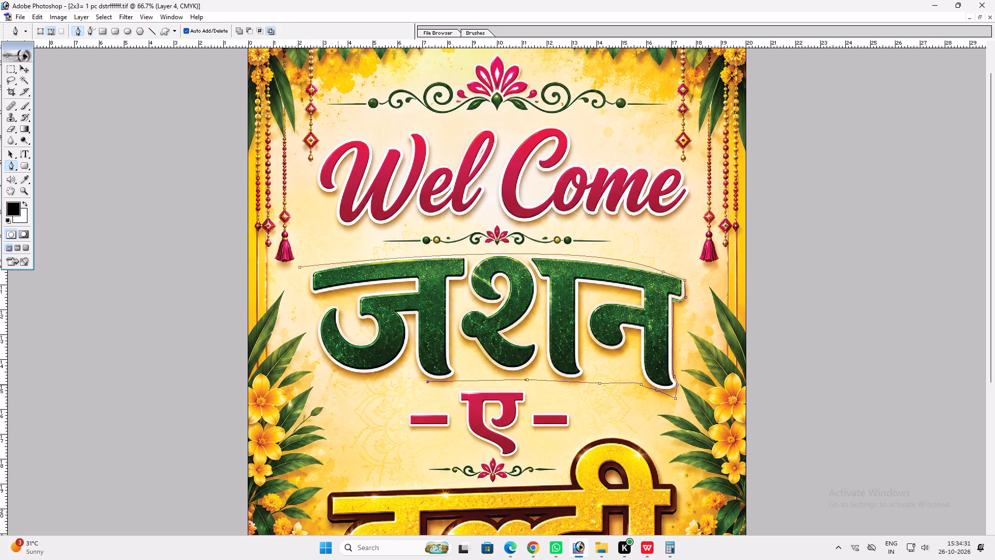
{"action": "left_click", "coordinate": [338, 385]}
{"action": "left_click_drag", "start_coordinate": [328, 372], "coordinate": [326, 366]}
{"action": "left_click", "coordinate": [320, 356]}
{"action": "left_click_drag", "start_coordinate": [317, 334], "coordinate": [312, 320]}
{"action": "left_click_drag", "start_coordinate": [305, 302], "coordinate": [292, 283]}
{"action": "key", "text": "ctrl+Return"}
{"action": "key", "text": "v"}
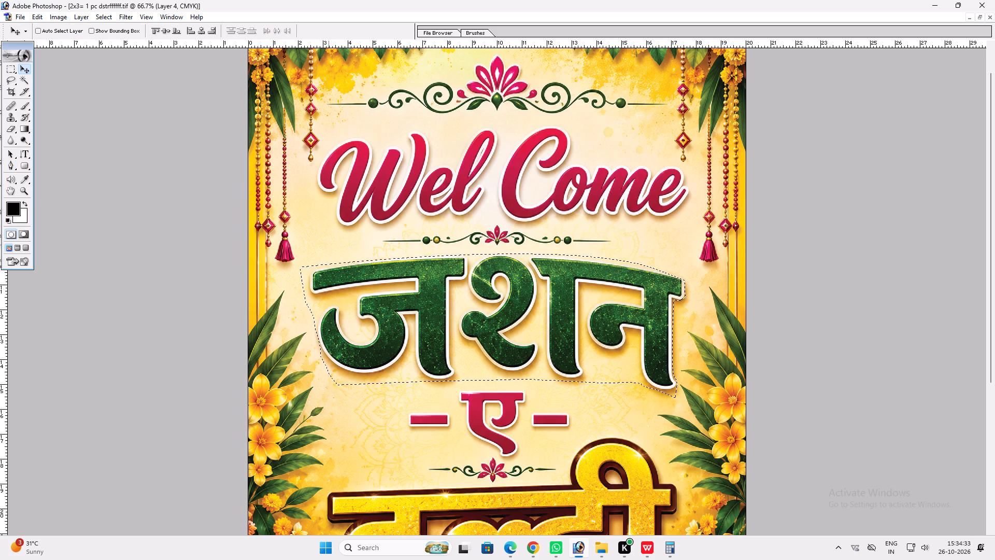
Pick the poster layer under the lettering, copy the selected जशन area and paste it as a new layer.
{"action": "right_click", "coordinate": [329, 245]}
{"action": "left_click", "coordinate": [361, 294]}
{"action": "key", "text": "ctrl+c"}
{"action": "key", "text": "ctrl+v"}
Apply a Color Overlay to the pasted layer using the cream FCEDB0 sampled from the background above जशन.
{"action": "key", "text": "alt+l"}
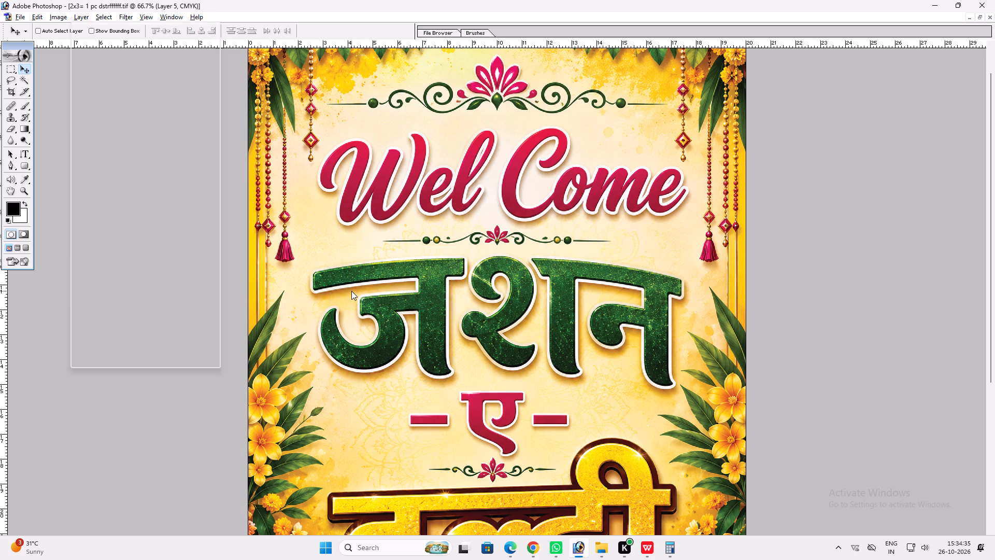
{"action": "key", "text": "alt+y"}
{"action": "key", "text": "n"}
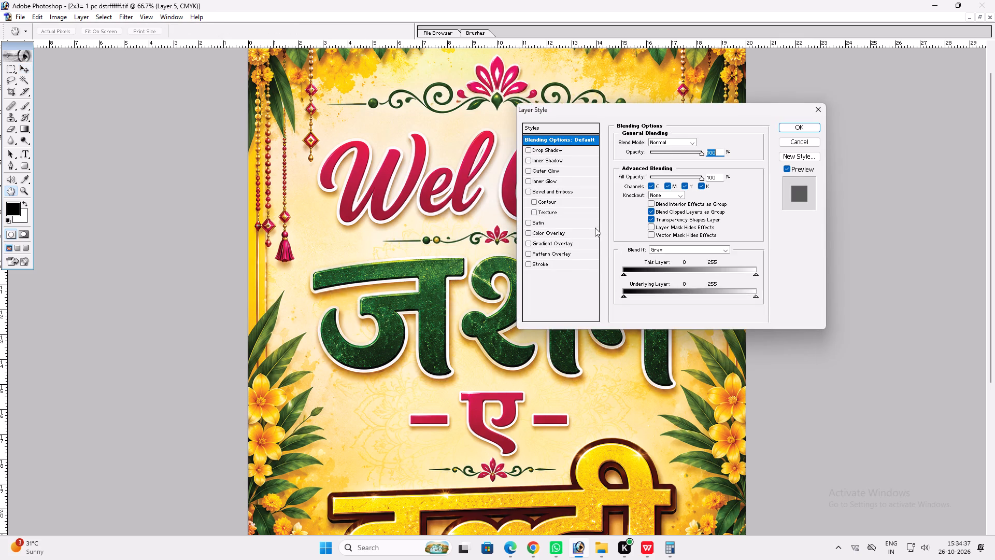
{"action": "left_click", "coordinate": [574, 235]}
{"action": "left_click", "coordinate": [712, 140]}
{"action": "left_click", "coordinate": [332, 244]}
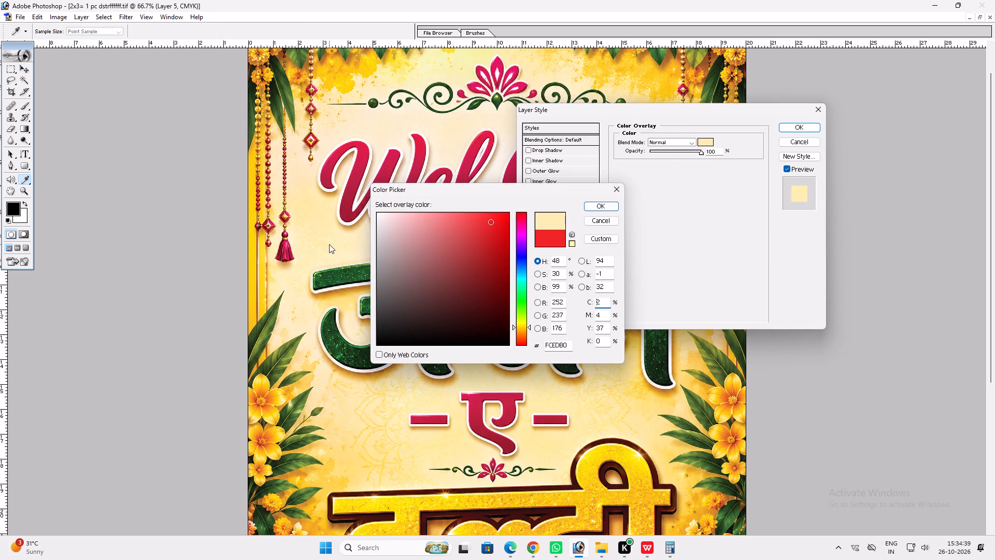
{"action": "key", "text": "Return"}
{"action": "key", "text": "Return"}
Bring the cream patch layer to the front so that it covers the green जशन lettering.
{"action": "key", "text": "ctrl+bracketright"}
{"action": "key", "text": "ctrl+bracketright"}
{"action": "key", "text": "ctrl+bracketright"}
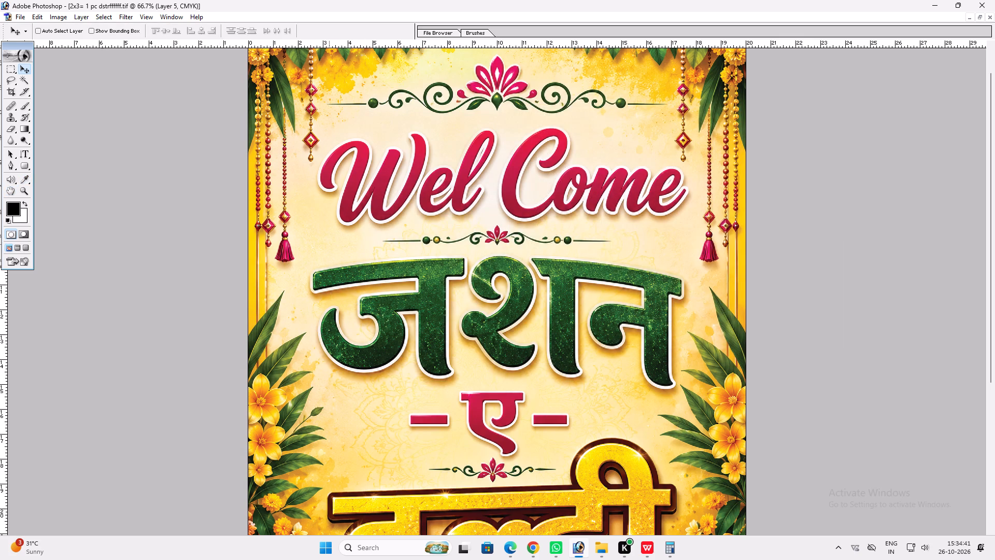
{"action": "key", "text": "ctrl+shift+bracketright"}
{"action": "key", "text": "v"}
Stretch the cream patch slightly downward with Free Transform.
{"action": "key", "text": "ctrl+t"}
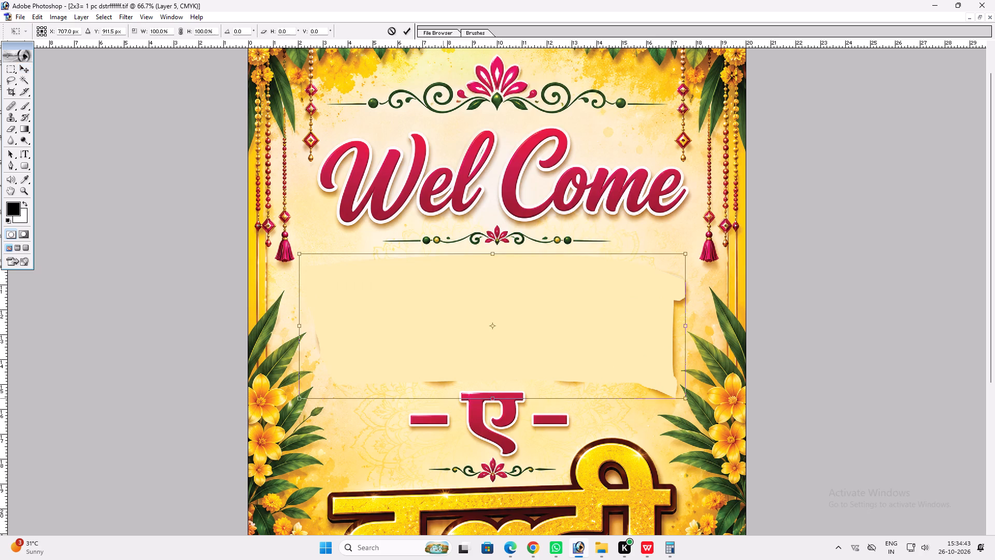
{"action": "left_click_drag", "start_coordinate": [442, 399], "coordinate": [435, 402], "text": "shift"}
{"action": "key", "text": "shift+Return"}
{"action": "key", "text": "v"}
{"action": "key", "text": "ctrl+t"}
{"action": "left_click", "coordinate": [688, 297], "text": "shift"}
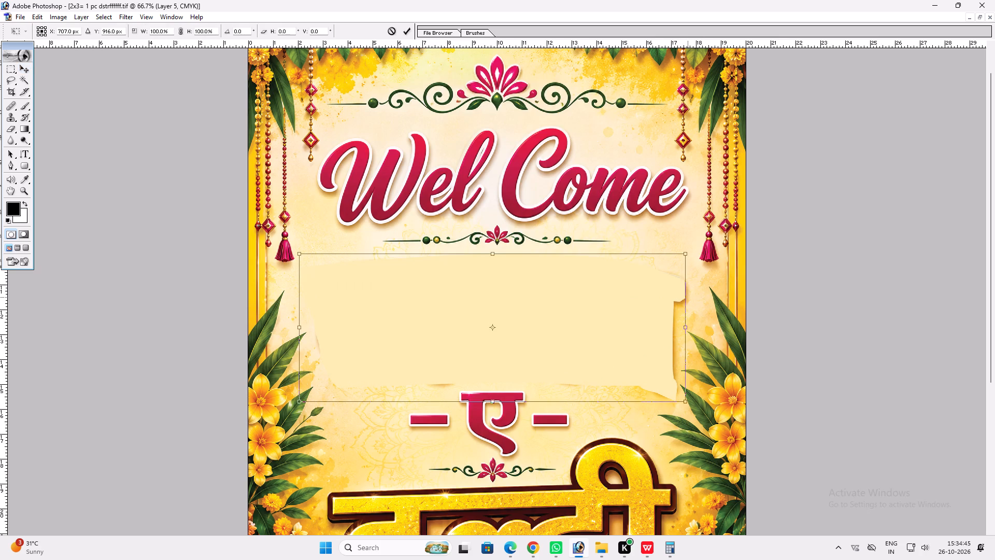
{"action": "key", "text": "shift+Return"}
{"action": "key", "text": "v"}
Soften the cream patch's edges all the way round with a soft 125 px Eraser.
{"action": "key", "text": "e"}
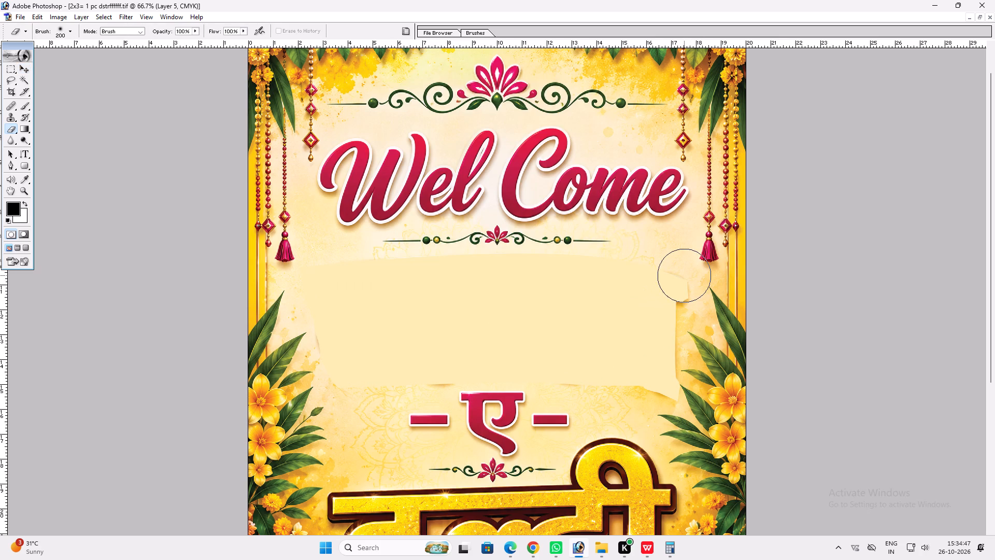
{"action": "type", "text": "[["}
{"action": "key", "text": "bracketleft"}
{"action": "left_click_drag", "start_coordinate": [689, 275], "coordinate": [695, 359]}
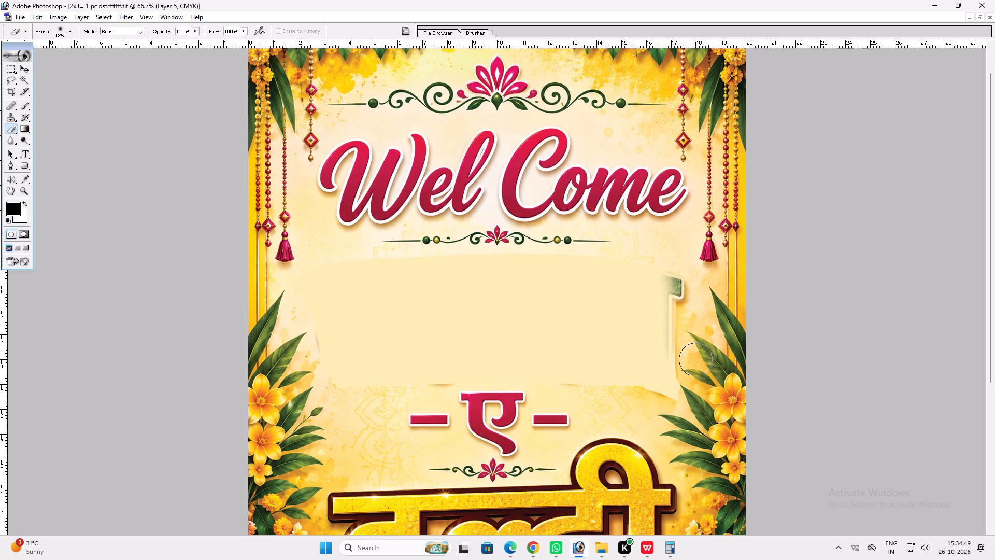
{"action": "left_click_drag", "start_coordinate": [695, 359], "coordinate": [609, 402]}
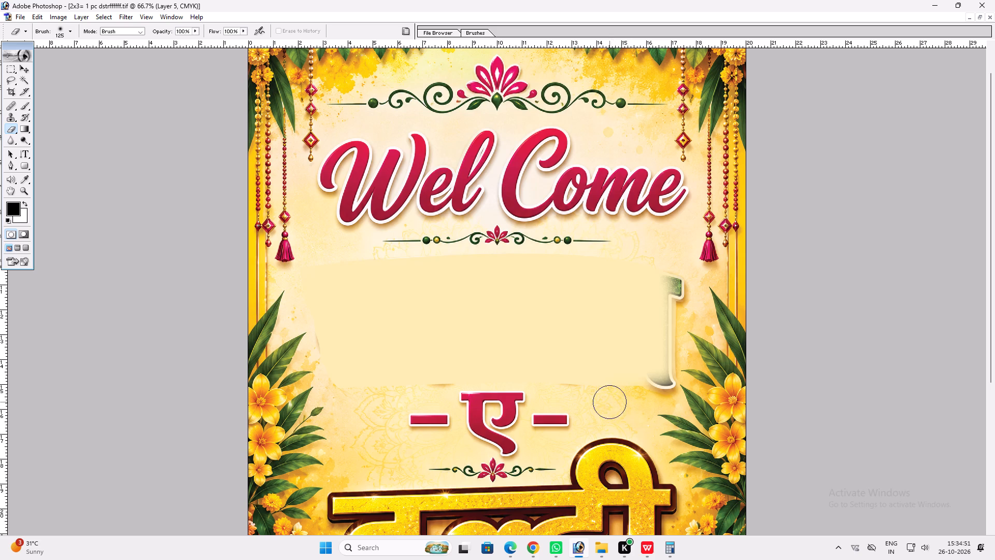
{"action": "left_click_drag", "start_coordinate": [609, 402], "coordinate": [482, 399]}
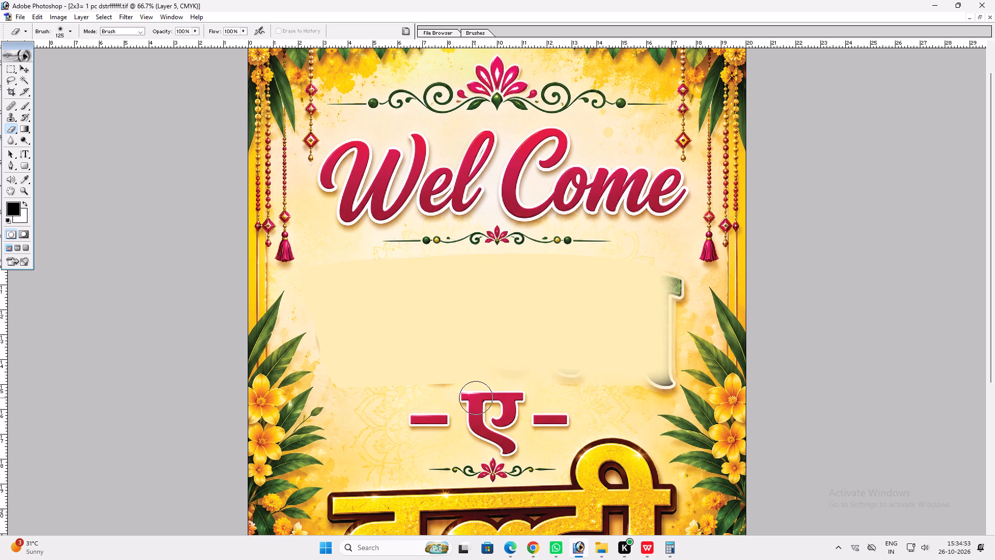
{"action": "left_click_drag", "start_coordinate": [471, 399], "coordinate": [345, 401]}
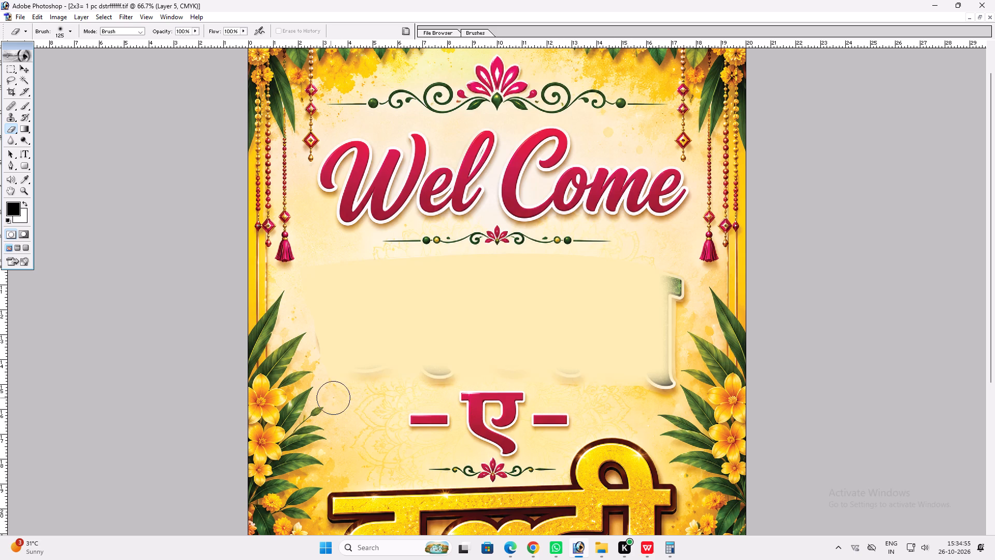
{"action": "left_click_drag", "start_coordinate": [331, 398], "coordinate": [297, 269]}
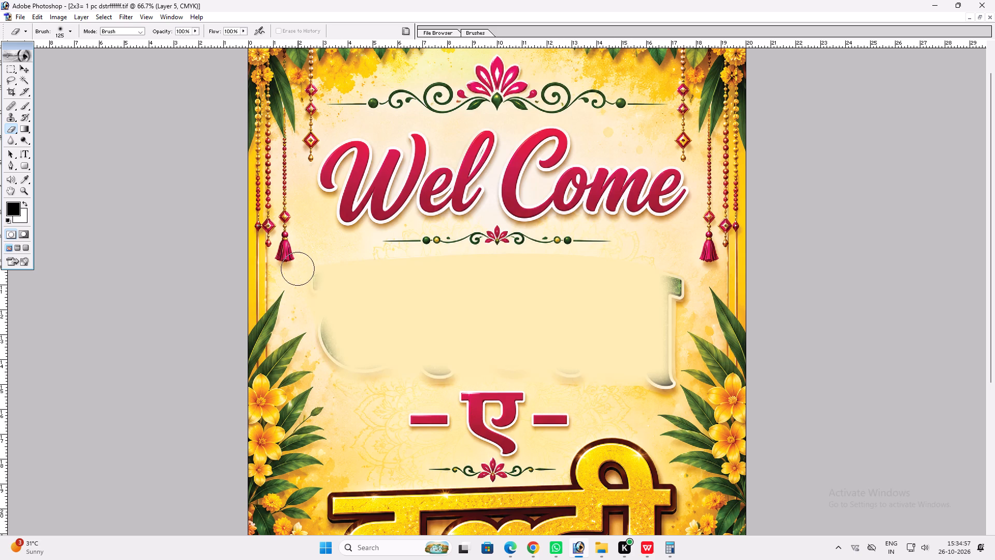
{"action": "left_click_drag", "start_coordinate": [297, 269], "coordinate": [602, 236]}
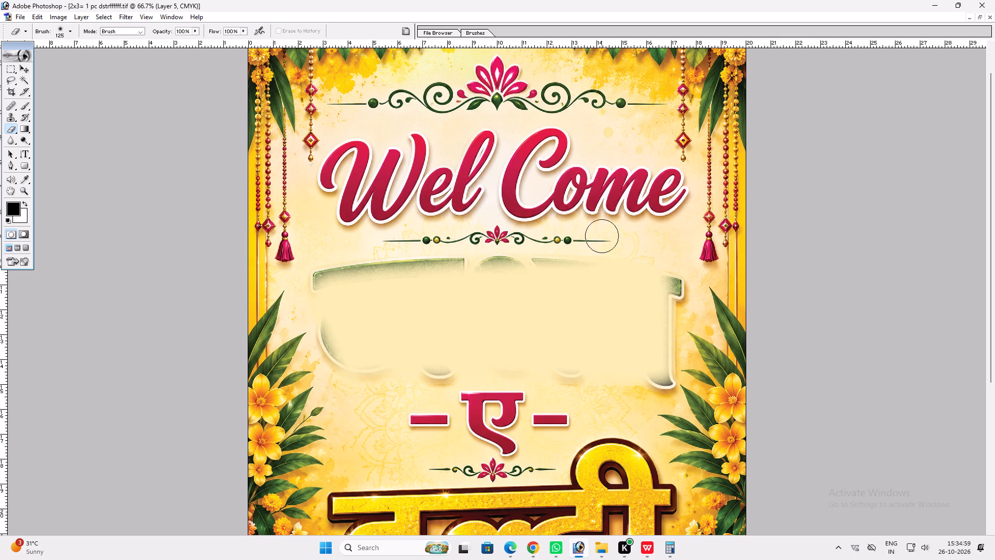
{"action": "left_click_drag", "start_coordinate": [602, 236], "coordinate": [705, 244]}
Stretch the cream patch outward on all four sides to cover the exposed edges of जशन.
{"action": "key", "text": "ctrl+t"}
{"action": "left_click_drag", "start_coordinate": [530, 255], "coordinate": [534, 241], "text": "shift"}
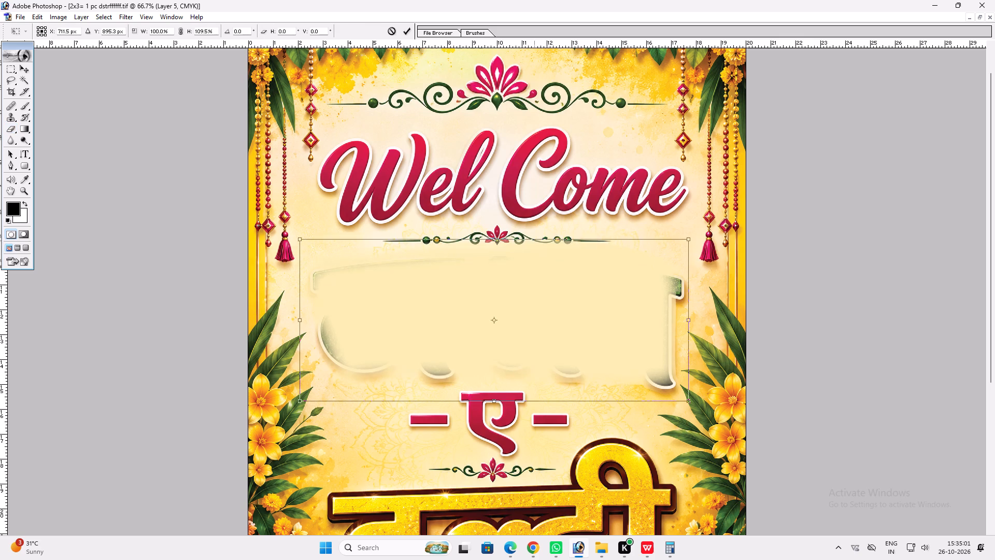
{"action": "left_click_drag", "start_coordinate": [534, 241], "coordinate": [534, 247], "text": "shift"}
{"action": "left_click_drag", "start_coordinate": [303, 300], "coordinate": [296, 299], "text": "shift"}
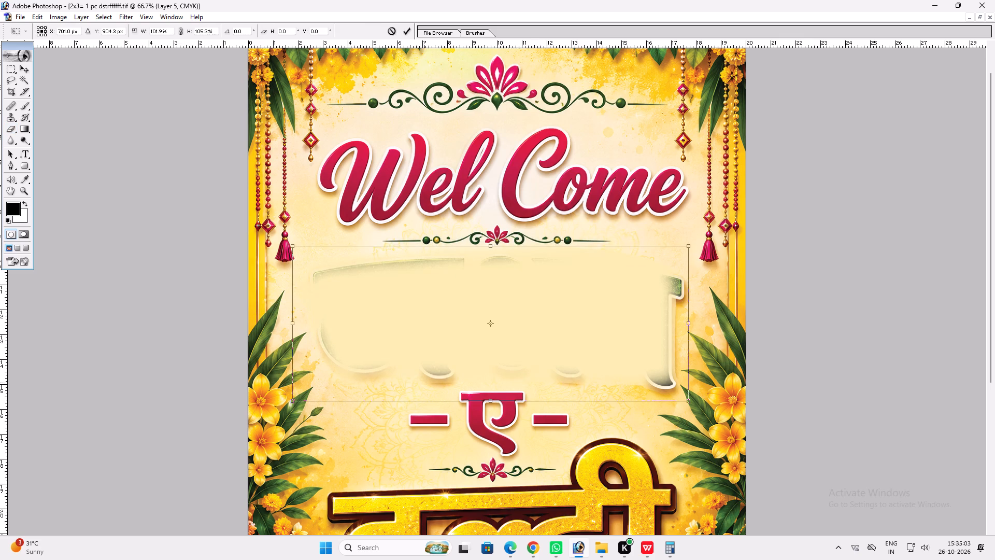
{"action": "left_click_drag", "start_coordinate": [446, 401], "coordinate": [446, 414], "text": "shift"}
{"action": "key", "text": "shift+Return"}
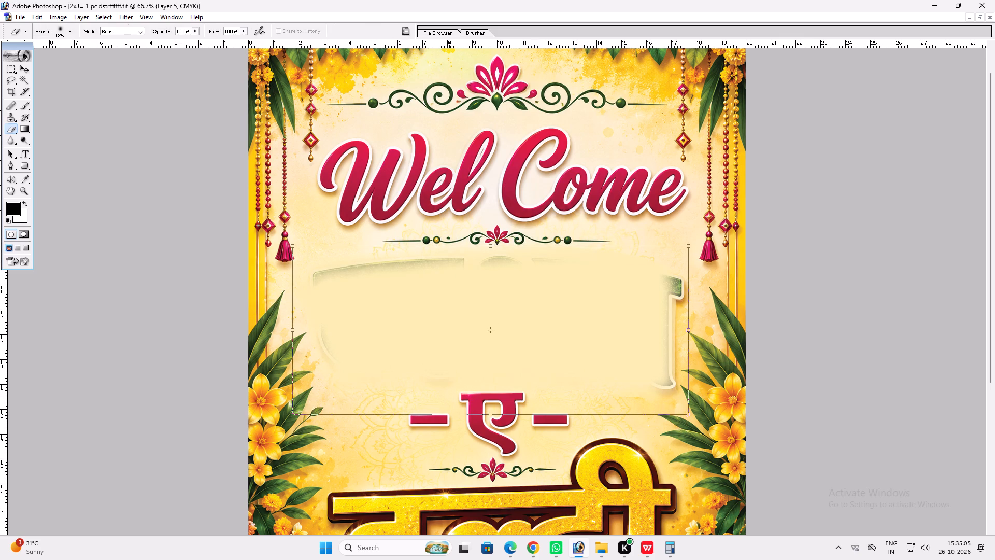
{"action": "key", "text": "ctrl+t"}
{"action": "left_click_drag", "start_coordinate": [687, 351], "coordinate": [701, 348], "text": "shift"}
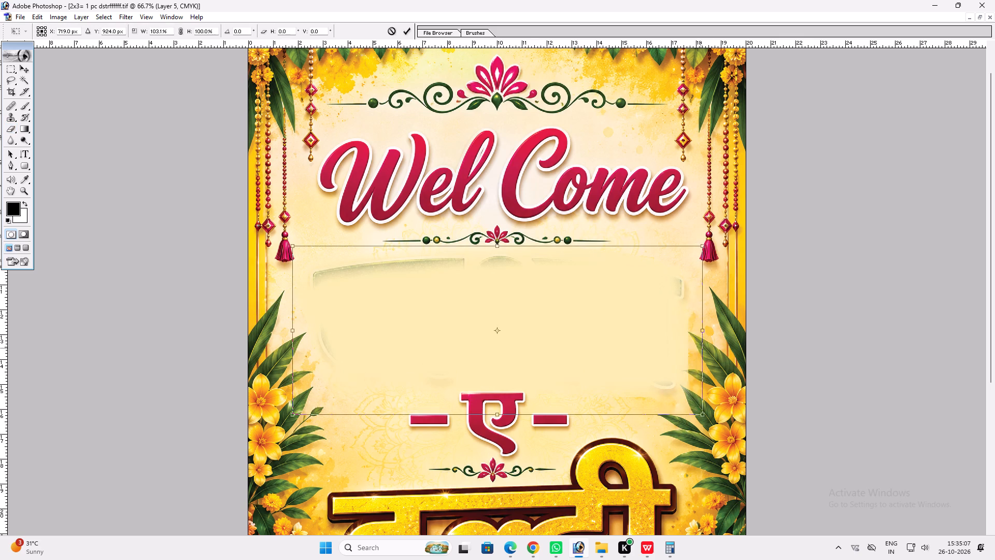
{"action": "left_click_drag", "start_coordinate": [701, 348], "coordinate": [713, 346], "text": "shift"}
{"action": "key", "text": "Return"}
{"action": "key", "text": "v"}
{"action": "key", "text": "e"}
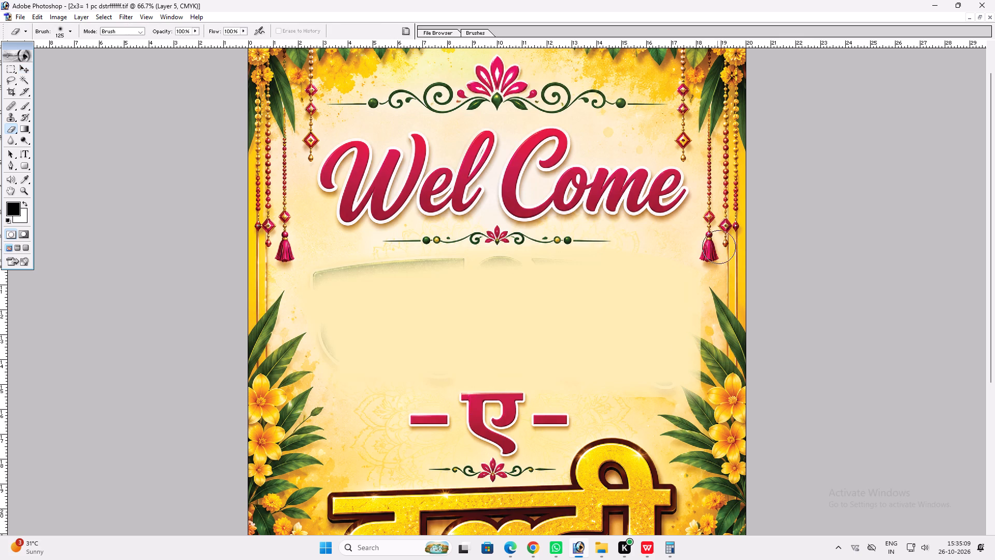
Select and delete the strip of the cream patch that overlaps the tassel and leaves beside न, and deselect.
{"action": "key", "text": "m"}
{"action": "left_click_drag", "start_coordinate": [707, 244], "coordinate": [778, 450]}
{"action": "left_click_drag", "start_coordinate": [728, 386], "coordinate": [724, 386]}
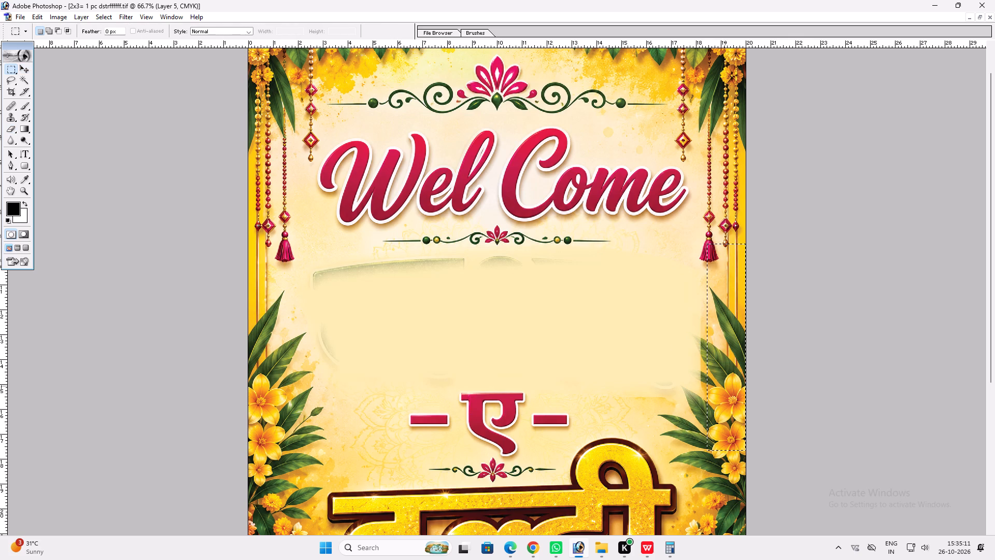
{"action": "left_click_drag", "start_coordinate": [724, 386], "coordinate": [717, 386]}
{"action": "key", "text": "Delete"}
{"action": "key", "text": "Delete"}
{"action": "key", "text": "Delete"}
{"action": "key", "text": "Delete"}
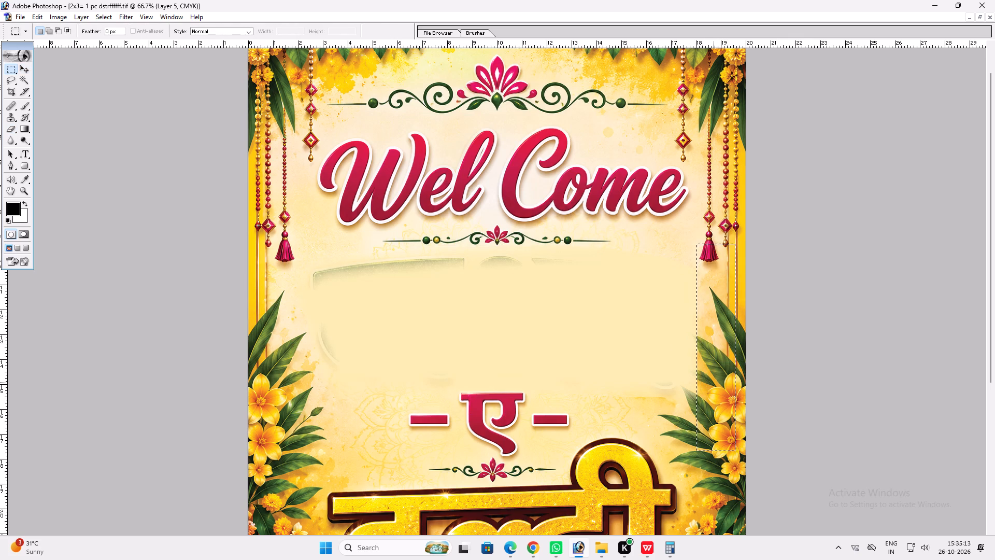
{"action": "key", "text": "Delete"}
{"action": "key", "text": "ctrl+d"}
{"action": "left_click_drag", "start_coordinate": [687, 230], "coordinate": [777, 437]}
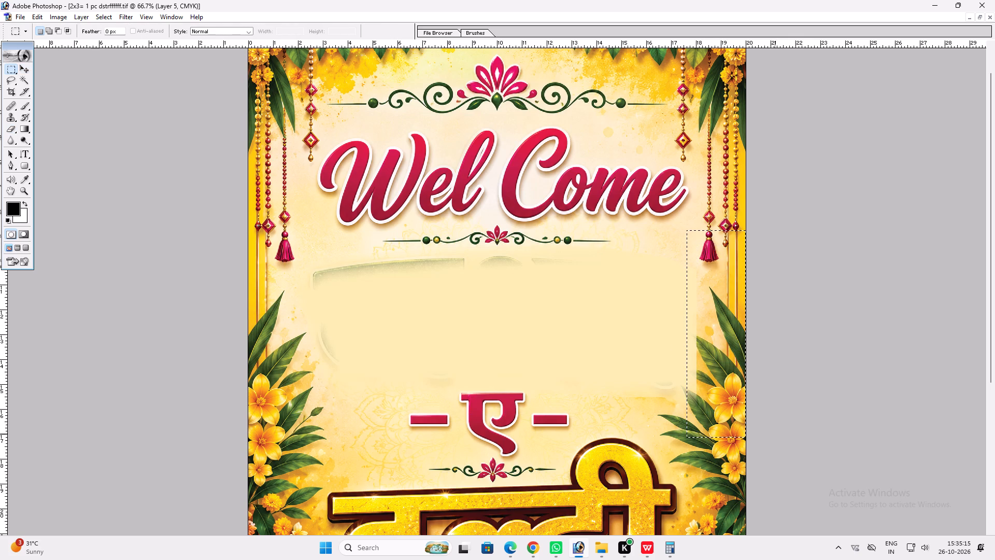
{"action": "key", "text": "Delete"}
{"action": "key", "text": "ctrl+d"}
Soften the cream patch's edge beside the tassel and leaves next to न with the 125 px Eraser.
{"action": "key", "text": "e"}
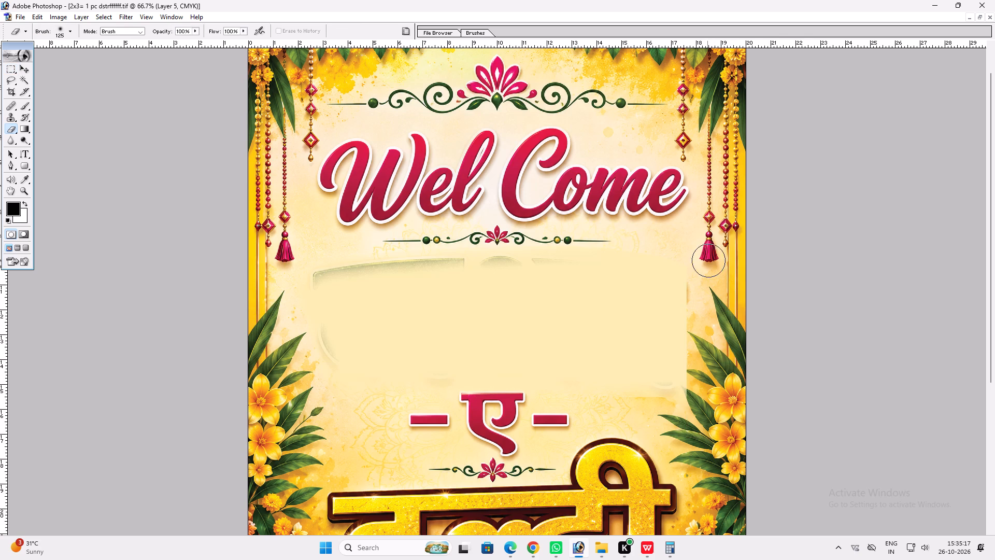
{"action": "left_click_drag", "start_coordinate": [699, 265], "coordinate": [703, 363]}
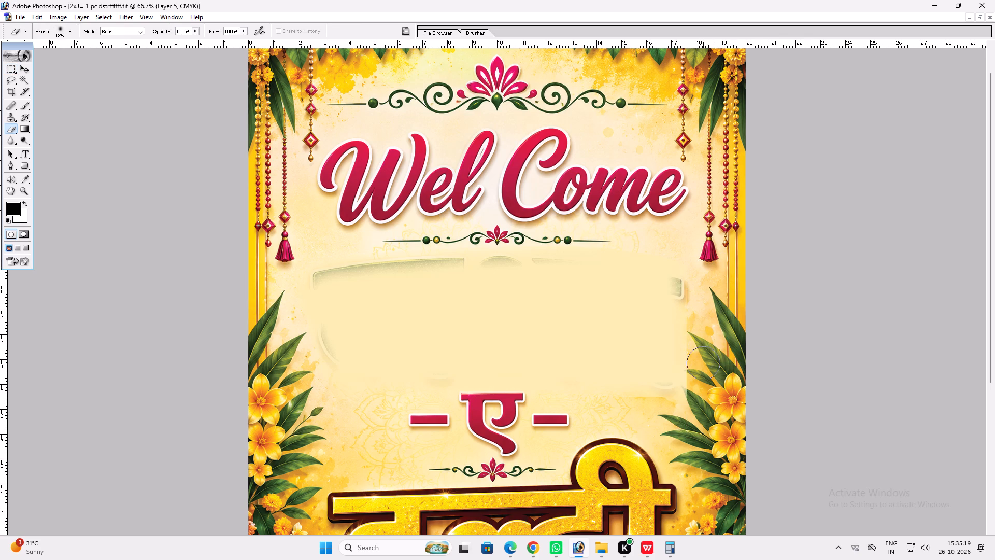
{"action": "left_click_drag", "start_coordinate": [703, 363], "coordinate": [701, 315]}
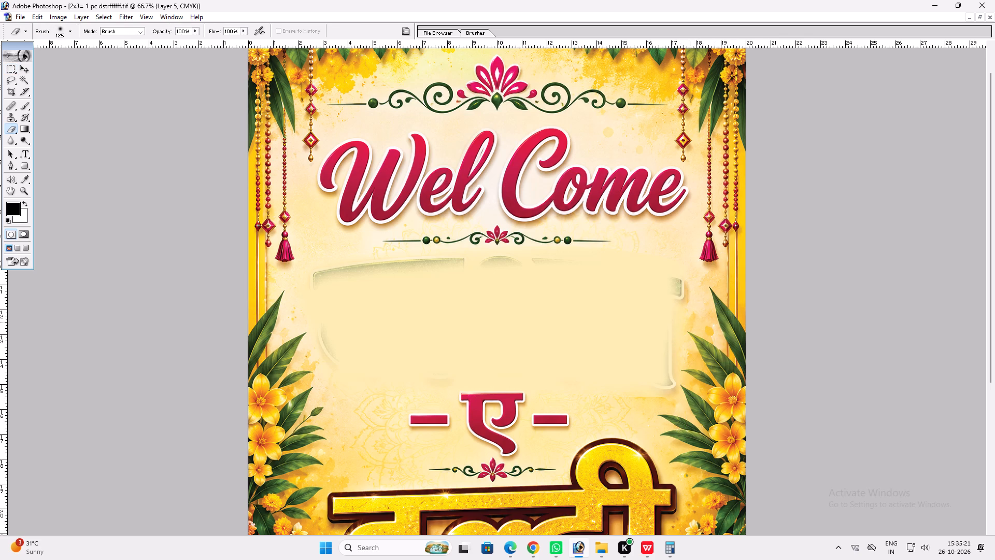
Widen the cream patch to about 102.4% toward the edge beside न with Free Transform.
{"action": "key", "text": "ctrl+t"}
{"action": "left_click_drag", "start_coordinate": [690, 315], "coordinate": [700, 312], "text": "shift"}
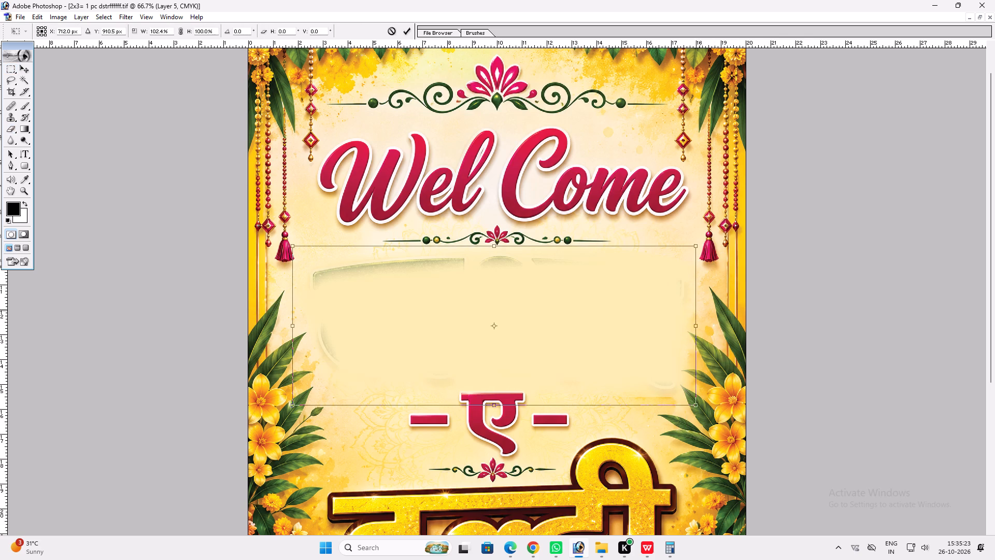
{"action": "key", "text": "Return"}
{"action": "key", "text": "v"}
{"action": "key", "text": "ctrl+t"}
{"action": "key", "text": "Return"}
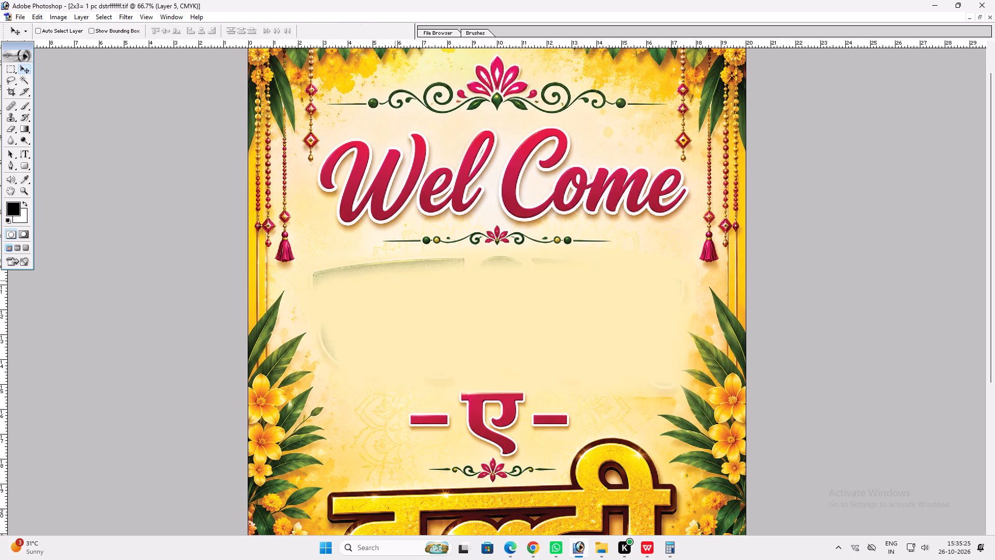
Select a thin strip across the cream patch and stretch it up and sideways over the upper remnants of the old lettering.
{"action": "key", "text": "m"}
{"action": "left_click_drag", "start_coordinate": [330, 307], "coordinate": [687, 327]}
{"action": "key", "text": "ctrl+t"}
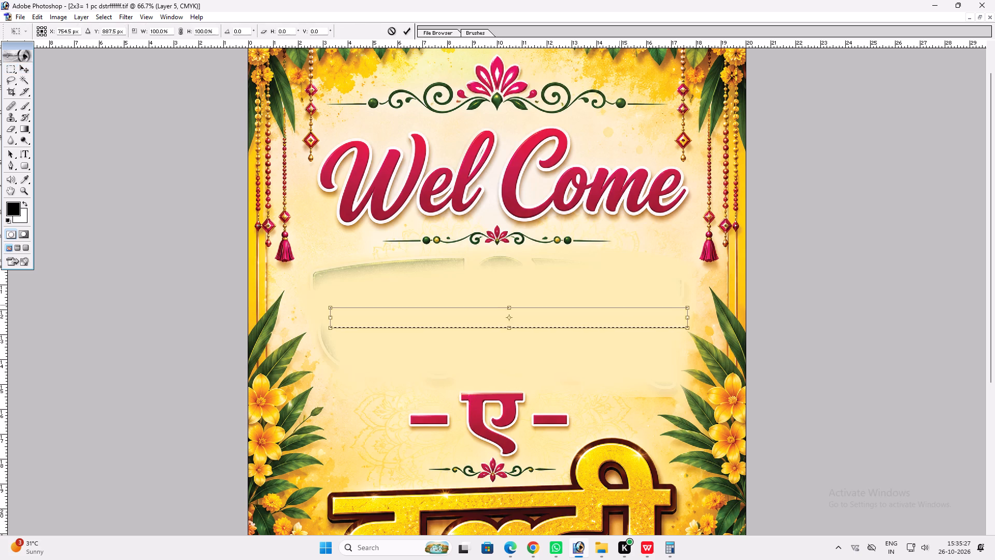
{"action": "left_click_drag", "start_coordinate": [619, 305], "coordinate": [626, 250]}
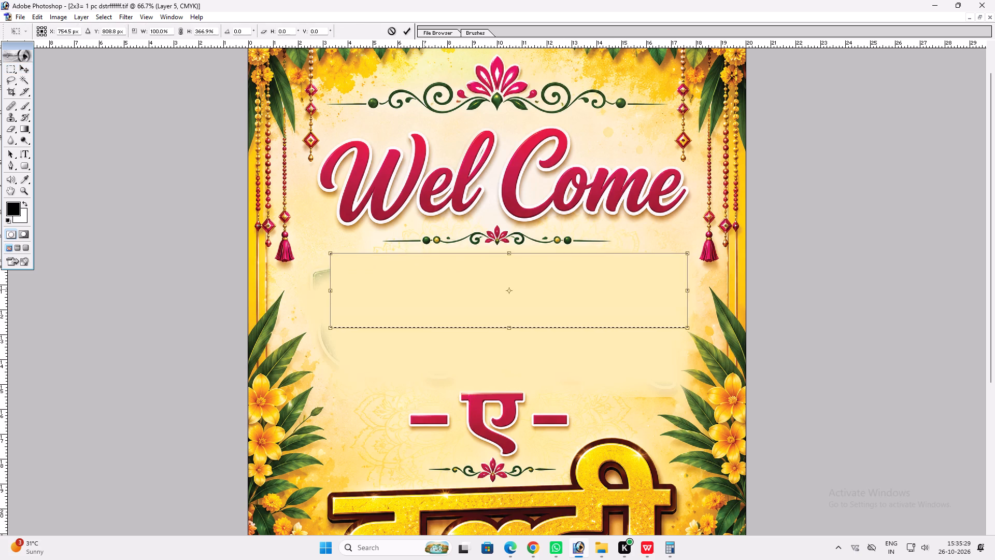
{"action": "left_click", "coordinate": [322, 279]}
{"action": "left_click_drag", "start_coordinate": [333, 277], "coordinate": [311, 281]}
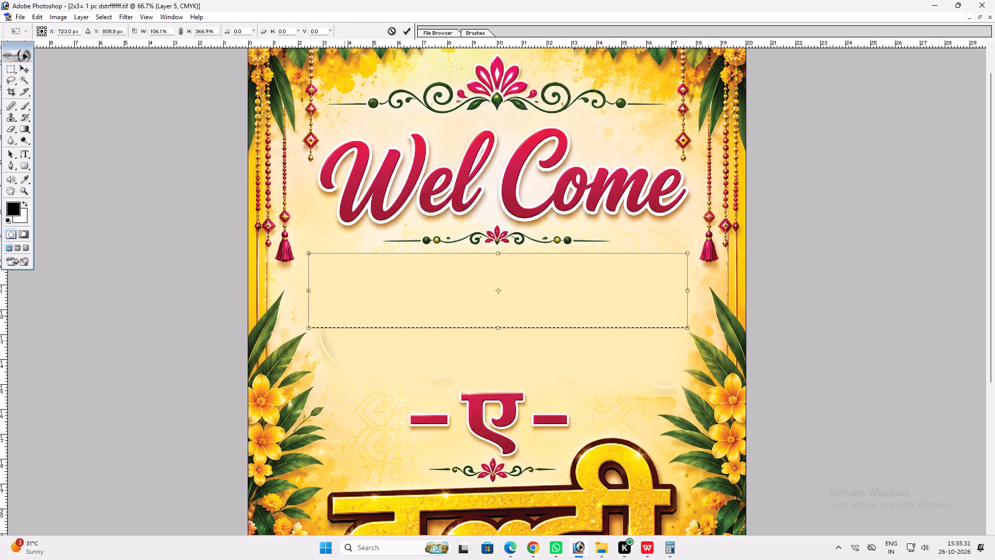
{"action": "key", "text": "Return"}
{"action": "key", "text": "ctrl+d"}
Select a short strip near the cream patch's end under ज and stretch it down over the lower remnants, then deselect.
{"action": "left_click_drag", "start_coordinate": [319, 310], "coordinate": [354, 310]}
{"action": "key", "text": "ctrl+t"}
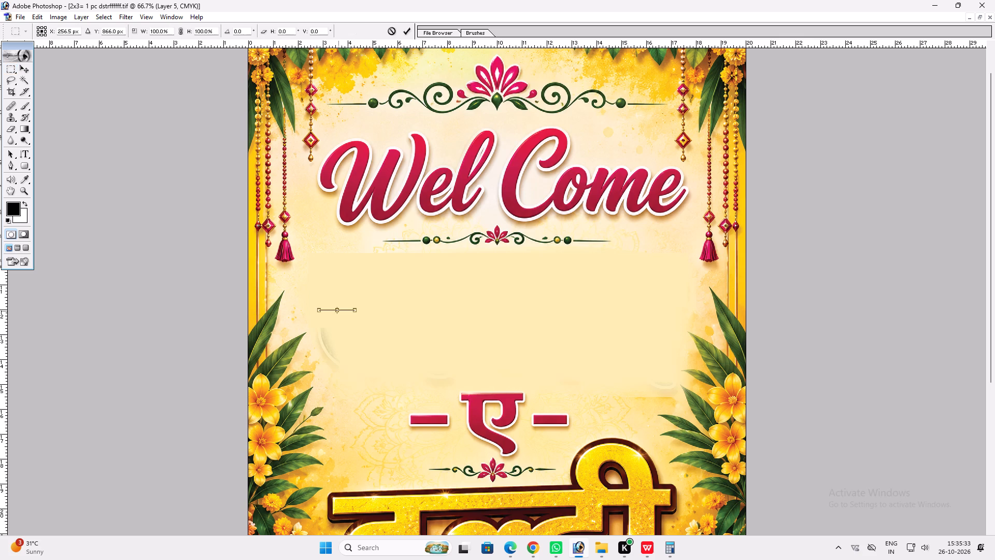
{"action": "left_click_drag", "start_coordinate": [337, 313], "coordinate": [341, 372]}
{"action": "key", "text": "ctrl+Return"}
{"action": "key", "text": "ctrl+d"}
Add the placeholder text ff in RAJ 04 at 608.48 pt on the cream patch and commit it.
{"action": "key", "text": "v"}
{"action": "key", "text": "ctrl+plus"}
{"action": "key", "text": "space"}
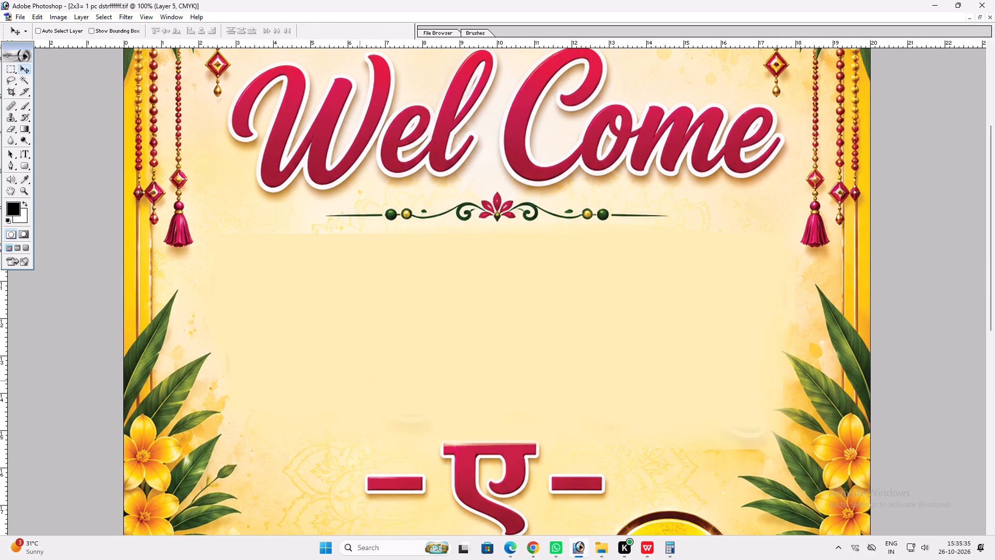
{"action": "key", "text": "t"}
{"action": "key", "text": "t"}
{"action": "type", "text": "tt"}
{"action": "left_click", "coordinate": [404, 296]}
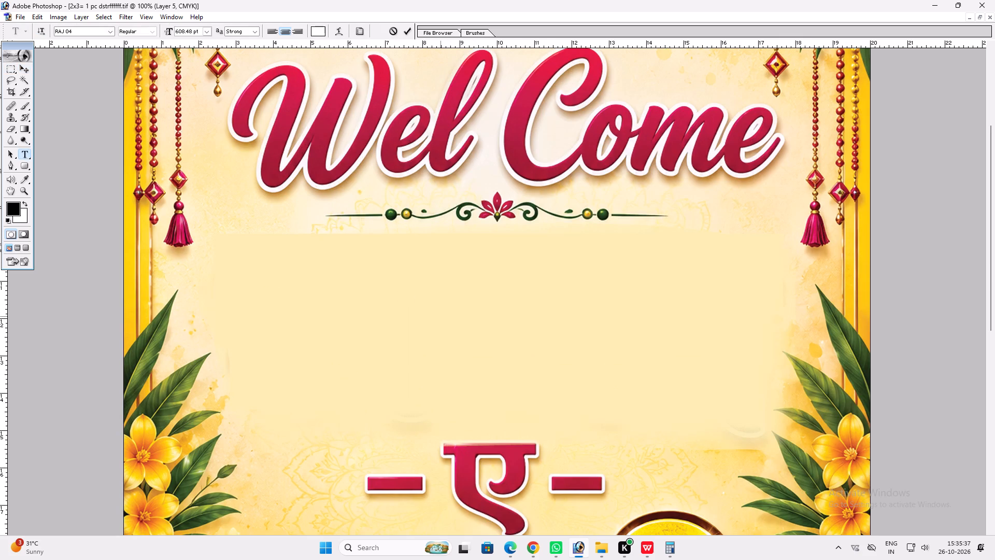
{"action": "type", "text": "ff"}
{"action": "key", "text": "ctrl+a"}
{"action": "left_click_drag", "start_coordinate": [721, 252], "coordinate": [680, 352]}
{"action": "key", "text": "Return"}
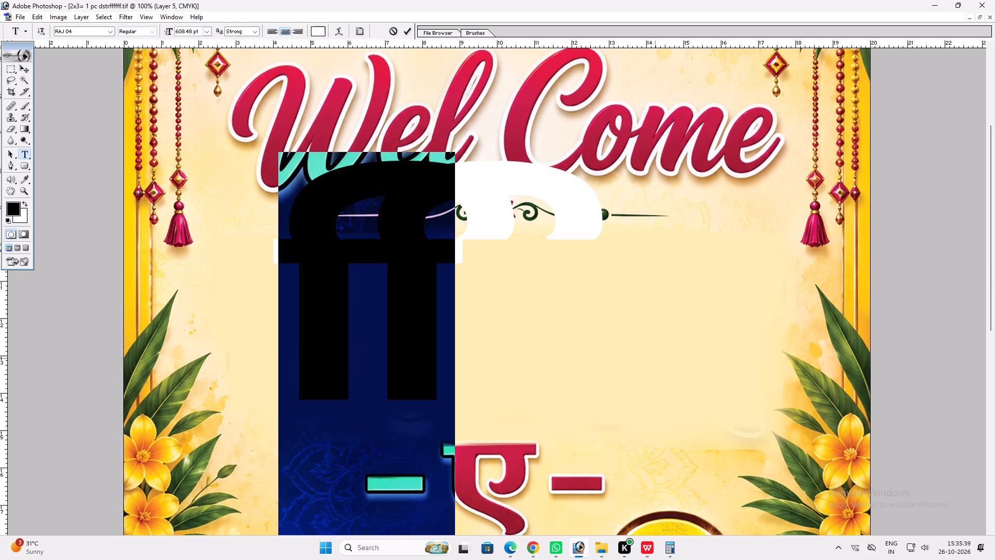
Give the placeholder text a dark green Color Overlay of C 100, M 0, Y 100, K 60.
{"action": "key", "text": "alt+l"}
{"action": "key", "text": "alt+y"}
{"action": "key", "text": "n"}
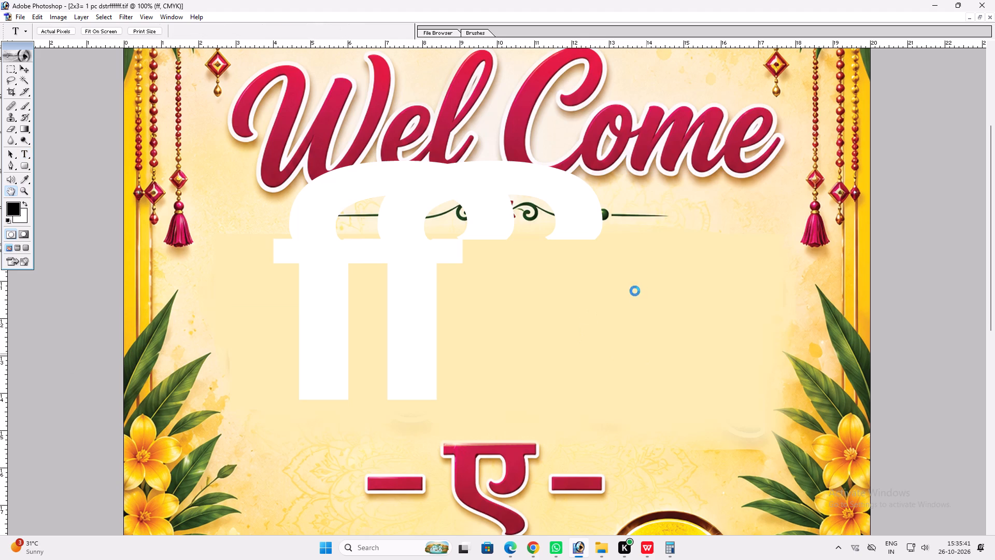
{"action": "left_click", "coordinate": [570, 239]}
{"action": "left_click", "coordinate": [570, 235]}
{"action": "left_click", "coordinate": [701, 142]}
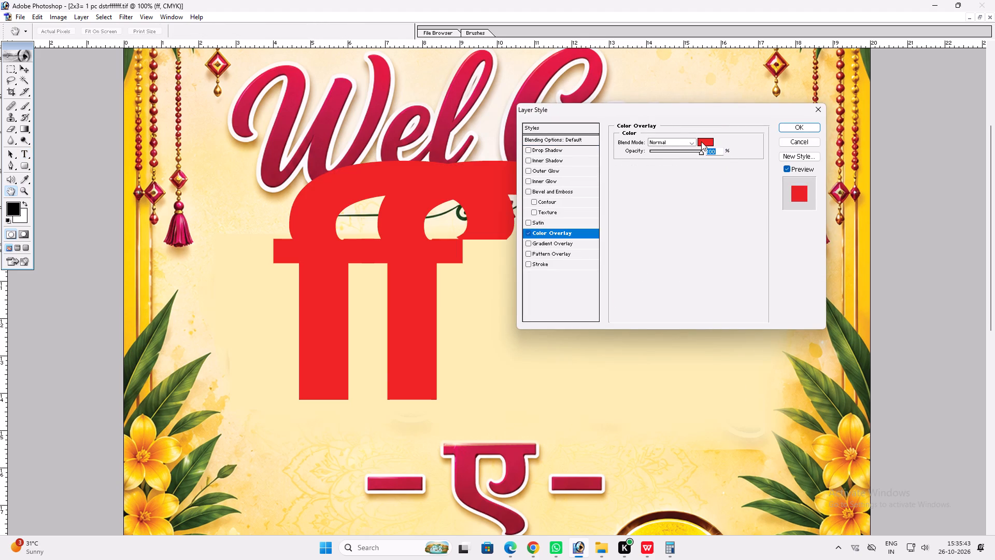
{"action": "type", "text": "100"}
{"action": "key", "text": "Tab"}
{"action": "type", "text": "100"}
{"action": "key", "text": "Tab"}
{"action": "key", "text": "0"}
{"action": "key", "text": "shift+Tab"}
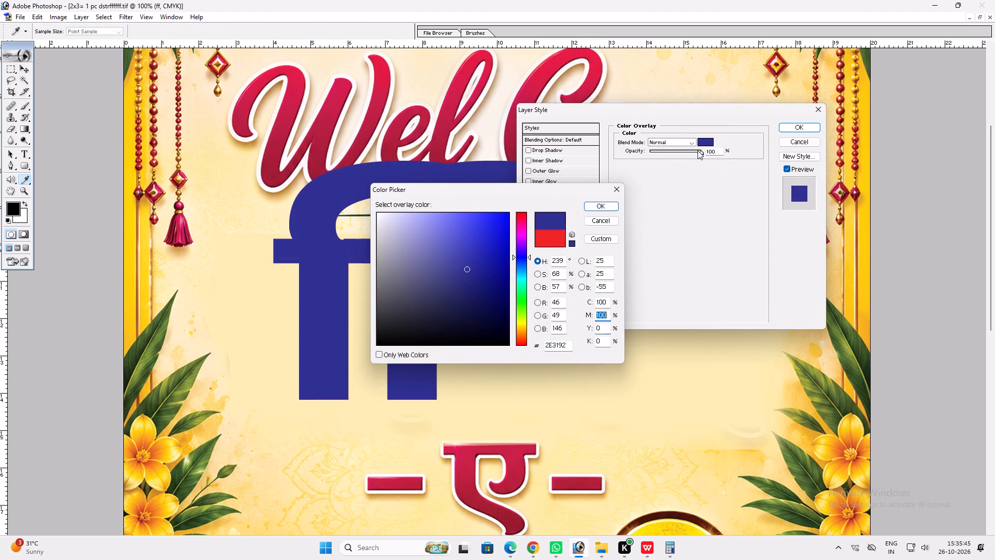
{"action": "key", "text": "0"}
{"action": "key", "text": "Tab"}
{"action": "type", "text": "100"}
{"action": "key", "text": "Tab"}
{"action": "type", "text": "60"}
{"action": "key", "text": "Return"}
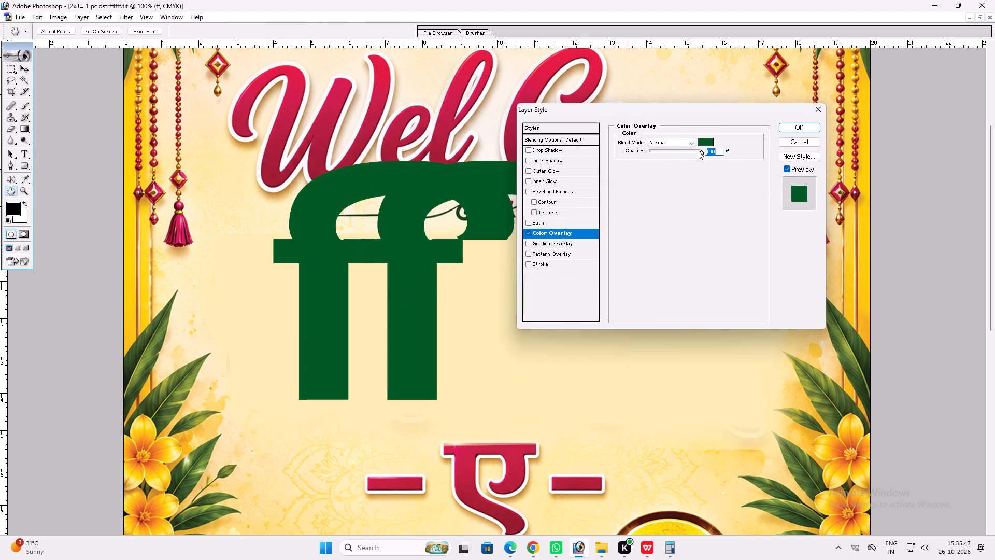
Add a white outside Stroke to the placeholder text and thicken it slightly.
{"action": "left_click", "coordinate": [548, 265]}
{"action": "left_click", "coordinate": [648, 204]}
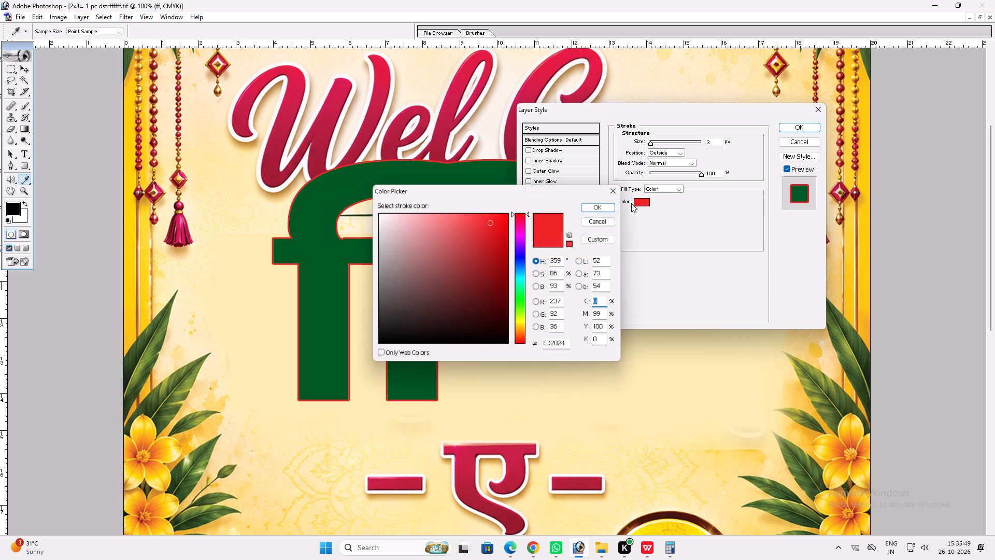
{"action": "left_click_drag", "start_coordinate": [442, 273], "coordinate": [333, 138]}
{"action": "key", "text": "Return"}
{"action": "scroll", "coordinate": [628, 283], "scroll_direction": "up", "scroll_amount": 3}
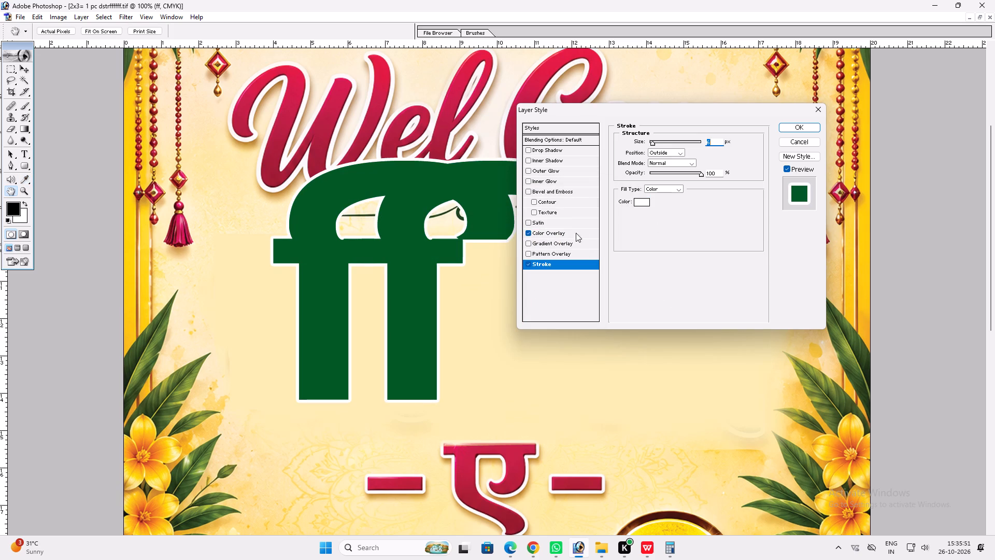
Darken the Color Overlay by setting its black value to K 80.
{"action": "double_click", "coordinate": [574, 237]}
{"action": "left_click", "coordinate": [705, 143]}
{"action": "key", "text": "Tab"}
{"action": "key", "text": "Tab"}
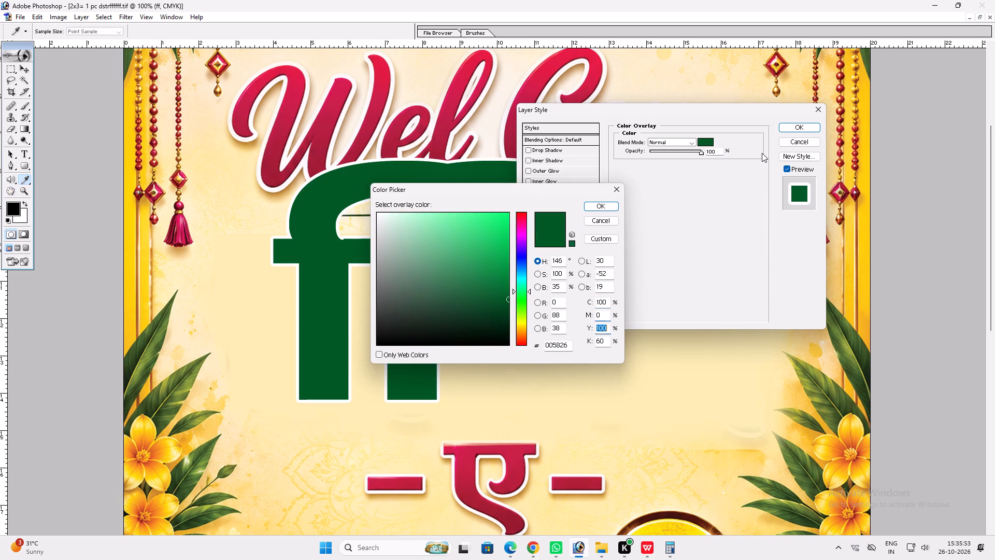
{"action": "key", "text": "Tab"}
{"action": "type", "text": "80"}
{"action": "key", "text": "Return"}
Add a Chisel Hard Inner Bevel of 10 px to the text and apply the layer style.
{"action": "left_click", "coordinate": [557, 191]}
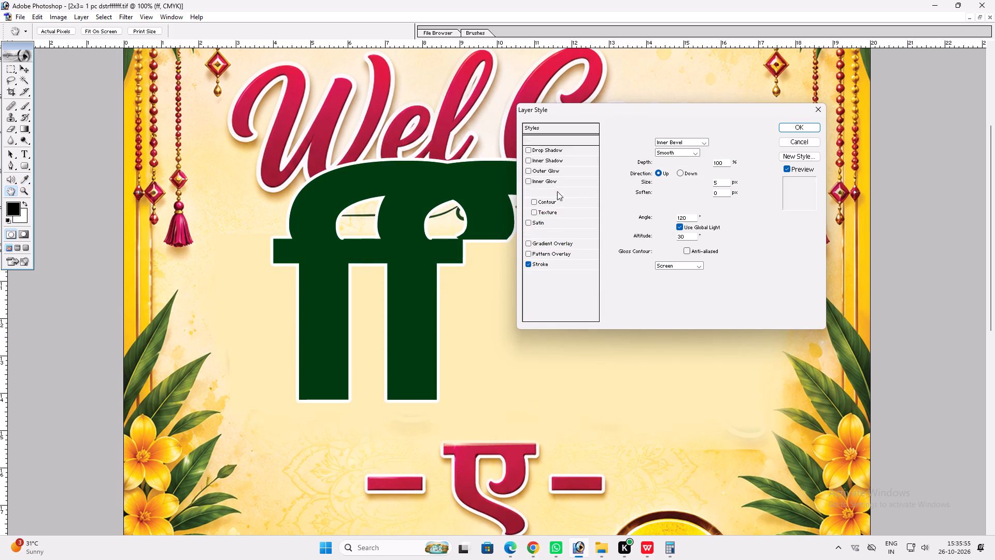
{"action": "left_click", "coordinate": [680, 155]}
{"action": "left_click", "coordinate": [671, 164]}
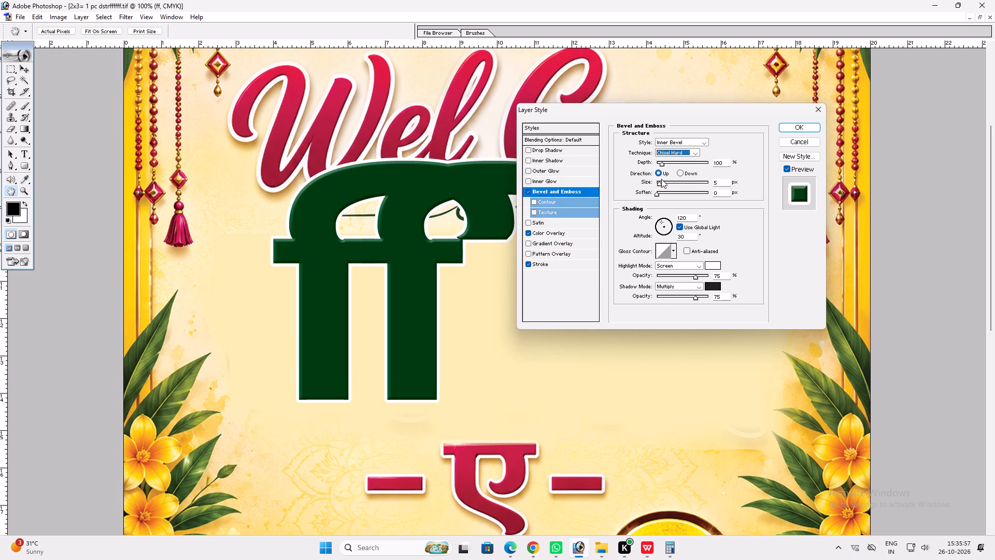
{"action": "left_click", "coordinate": [660, 182]}
{"action": "key", "text": "Return"}
Replace the placeholder with the Hindi letters ज, श् and न, including the े vowel sign after श्.
{"action": "key", "text": "t"}
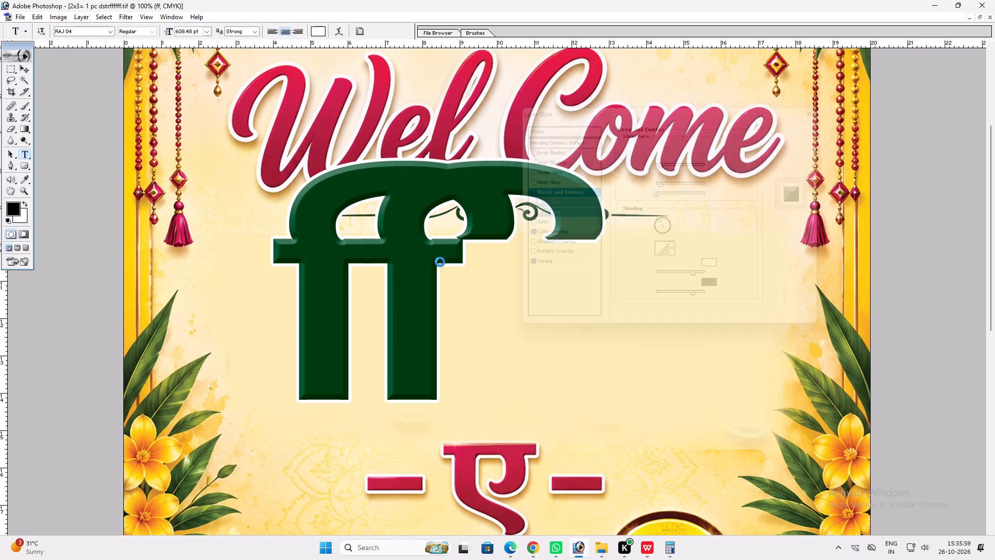
{"action": "left_click", "coordinate": [429, 269]}
{"action": "key", "text": "ctrl+a"}
{"action": "type", "text": "t'"}
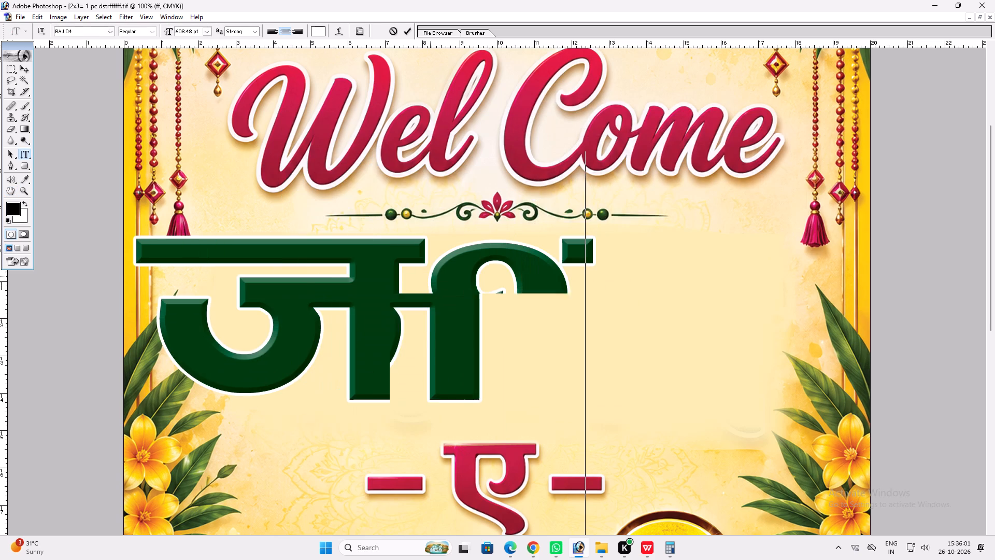
{"action": "key", "text": "s"}
{"action": "key", "text": "BackSpace"}
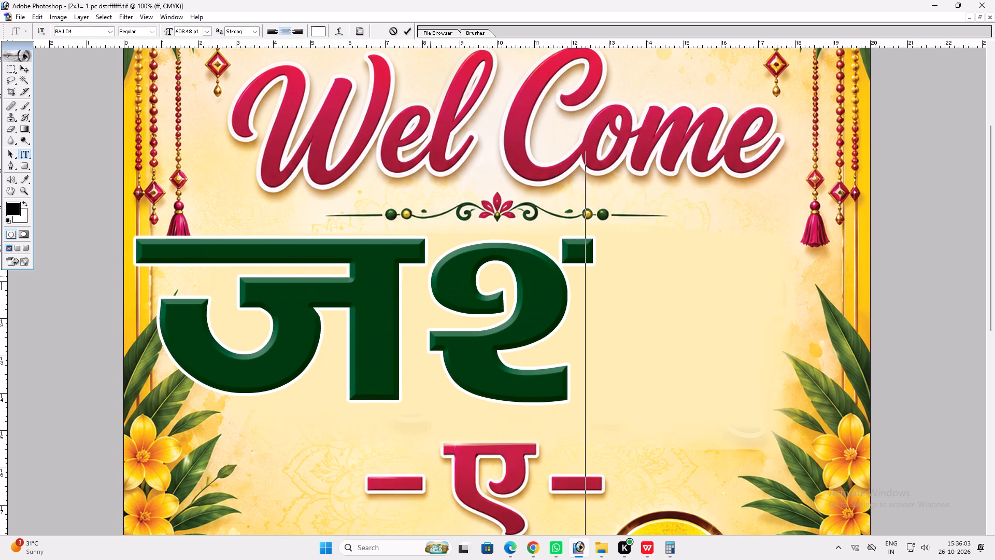
{"action": "key", "text": "BackSpace"}
{"action": "type", "text": "'s"}
{"action": "key", "text": "u"}
{"action": "key", "text": "Return"}
Narrow the green Hindi lettering with Free Transform and centre it on the cream patch beneath Wel Come.
{"action": "key", "text": "v"}
{"action": "key", "text": "ctrl+t"}
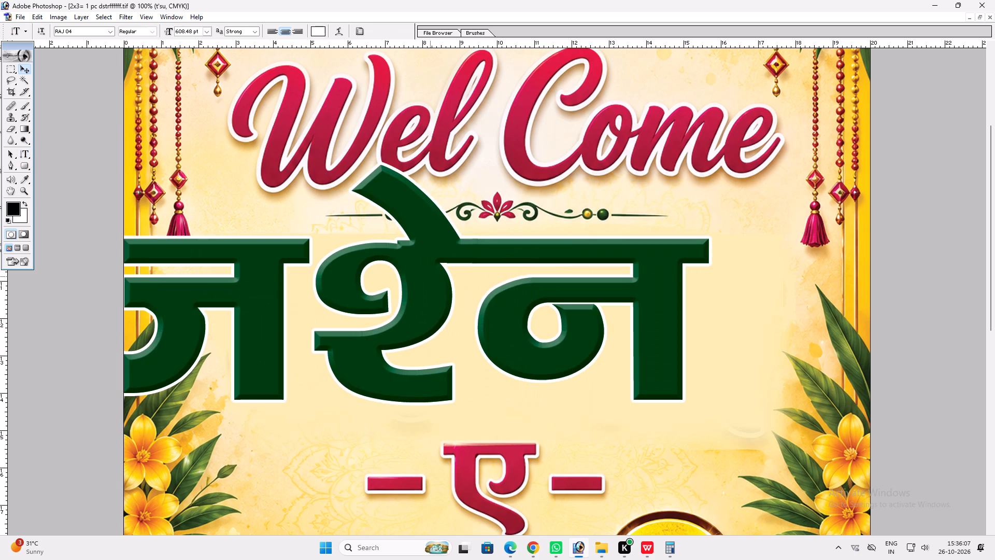
{"action": "left_click_drag", "start_coordinate": [714, 287], "coordinate": [612, 270], "text": "alt+shift"}
{"action": "key", "text": "Return"}
{"action": "key", "text": "v"}
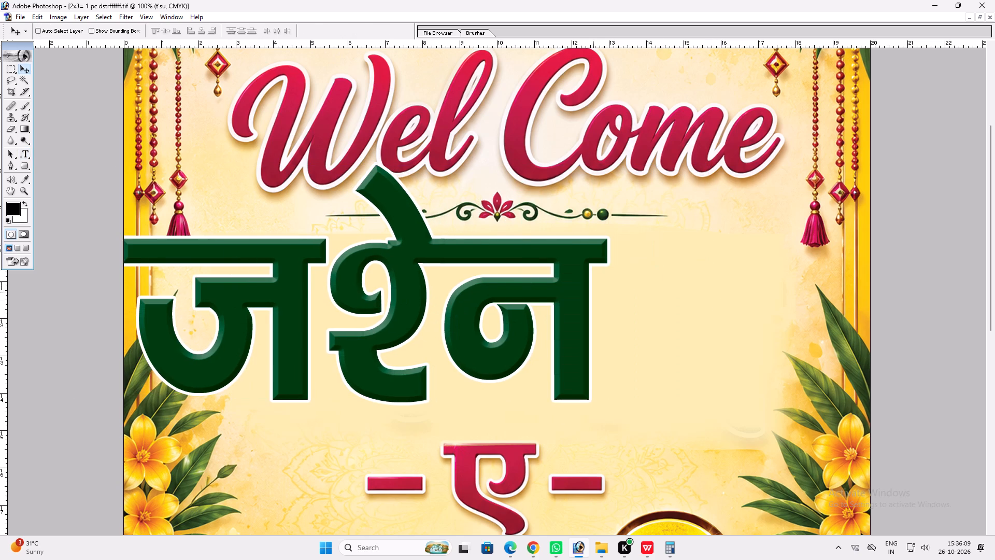
{"action": "left_click_drag", "start_coordinate": [583, 303], "coordinate": [715, 303]}
{"action": "left_click", "coordinate": [589, 315]}
Correct the word to जश्ने by moving the े vowel sign from श् to the end after न.
{"action": "key", "text": "t"}
{"action": "left_click", "coordinate": [582, 320]}
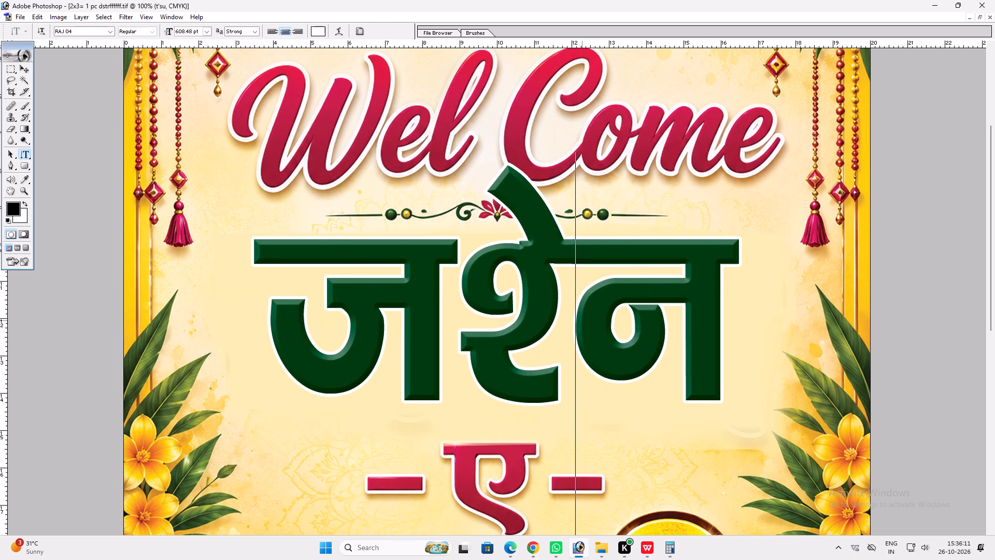
{"action": "key", "text": "BackSpace"}
{"action": "left_click", "coordinate": [719, 339]}
{"action": "key", "text": "s"}
{"action": "key", "text": "Return"}
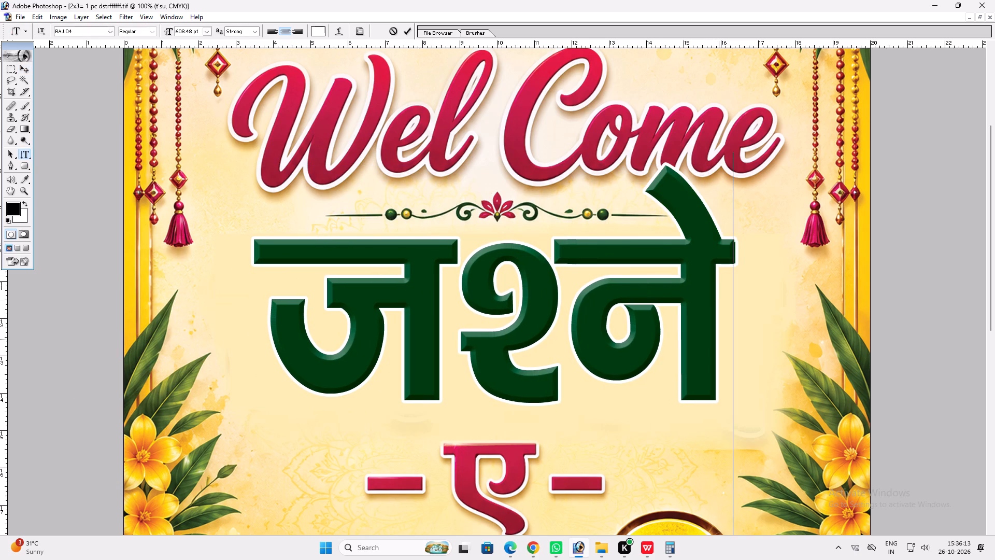
Shorten the जश्ने lettering from the top and widen it slightly so it sits below the divider ornament.
{"action": "key", "text": "ctrl+t"}
{"action": "left_click_drag", "start_coordinate": [682, 169], "coordinate": [693, 224], "text": "shift"}
{"action": "left_click_drag", "start_coordinate": [732, 346], "coordinate": [749, 340], "text": "shift"}
{"action": "key", "text": "shift+Return"}
Enable Contour for the Bevel and Emboss of the जश्ने text and choose the S-shaped contour preset.
{"action": "key", "text": "alt+l"}
{"action": "key", "text": "alt+y"}
{"action": "key", "text": "b"}
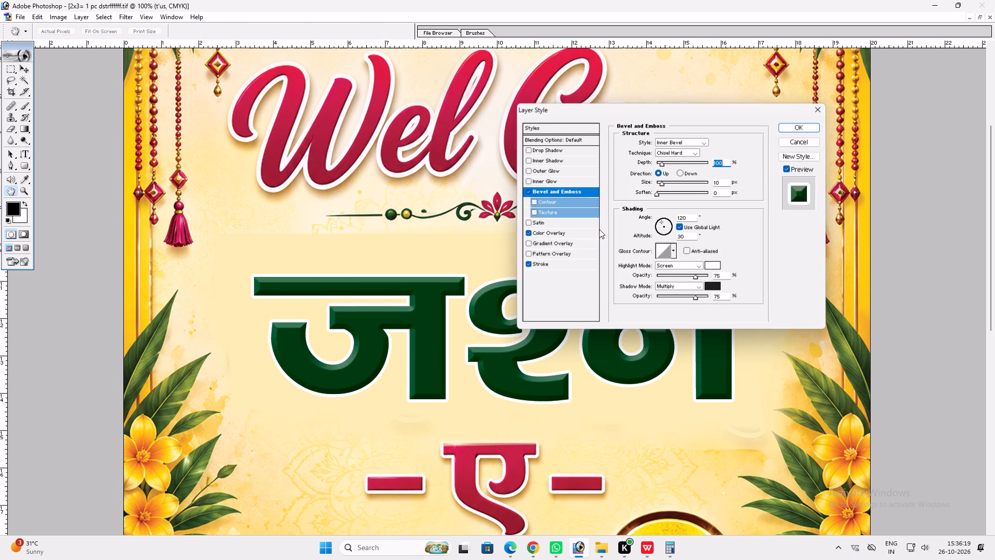
{"action": "left_click", "coordinate": [562, 202]}
{"action": "left_click_drag", "start_coordinate": [667, 160], "coordinate": [723, 160]}
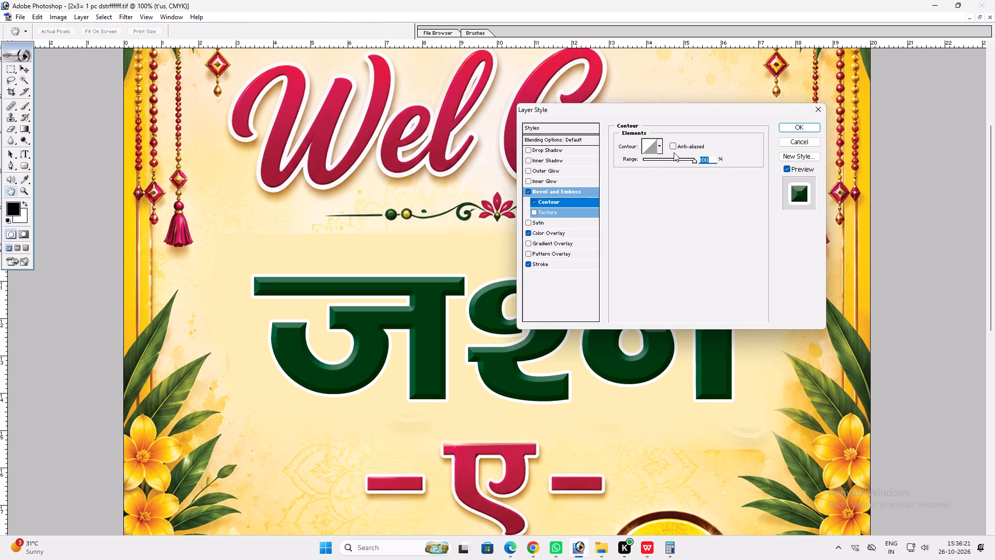
{"action": "left_click", "coordinate": [657, 146]}
{"action": "left_click", "coordinate": [688, 166]}
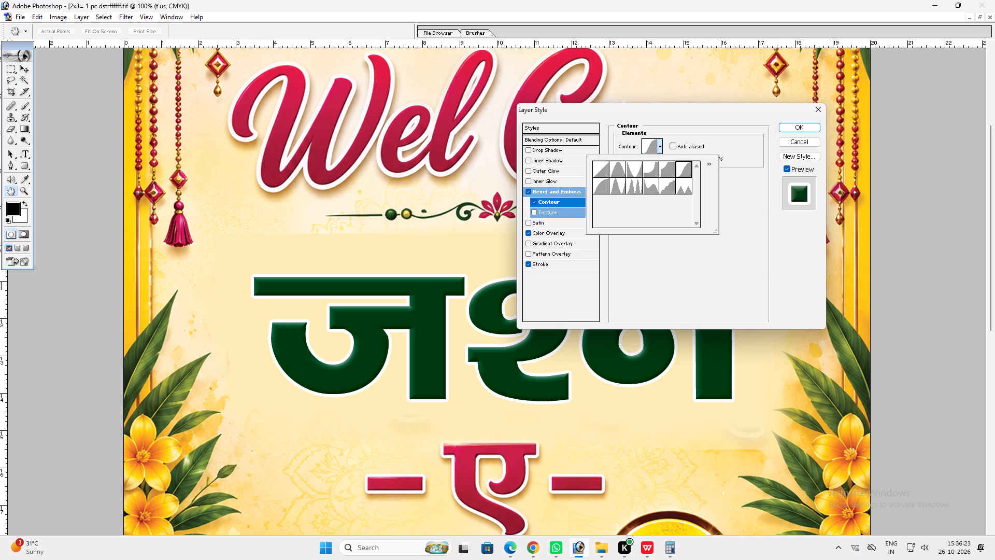
Set the bevel's highlight colour to light green with C 60, M 0, Y 100, K 0.
{"action": "left_click", "coordinate": [567, 190]}
{"action": "left_click", "coordinate": [708, 269]}
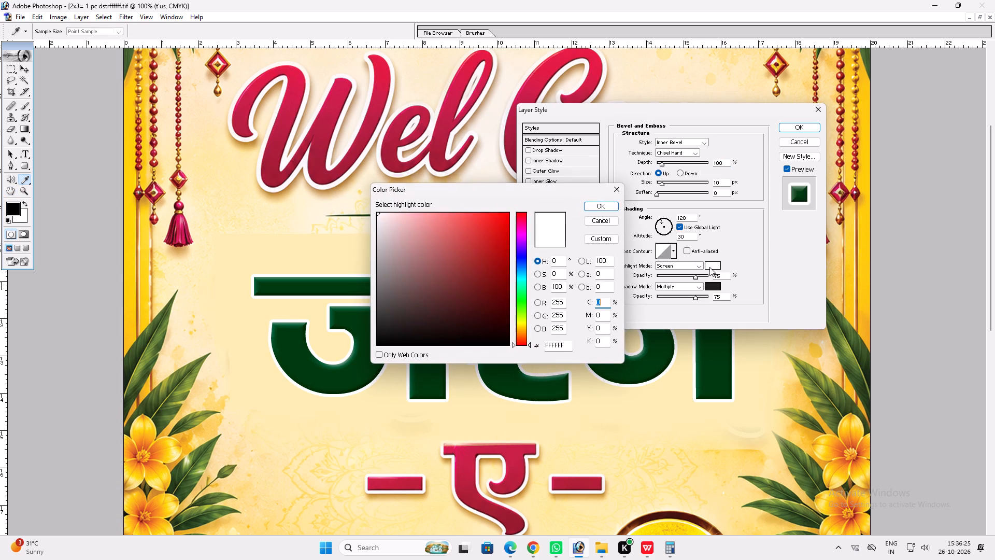
{"action": "type", "text": "100"}
{"action": "key", "text": "Tab"}
{"action": "key", "text": "shift+Tab"}
{"action": "key", "text": "0"}
{"action": "key", "text": "Tab"}
{"action": "type", "text": "100"}
{"action": "key", "text": "shift+Tab"}
{"action": "type", "text": "60"}
{"action": "key", "text": "Tab"}
{"action": "key", "text": "0"}
{"action": "key", "text": "Tab"}
{"action": "type", "text": "100"}
{"action": "key", "text": "Return"}
Set the bevel's shadow colour to light green with C 60, M 0, Y 100, K 0.
{"action": "left_click", "coordinate": [714, 286]}
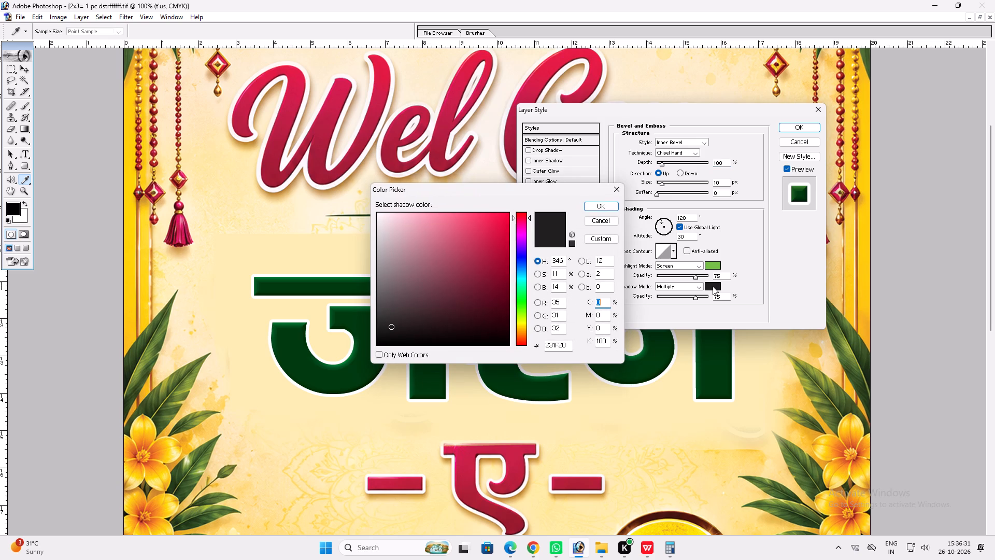
{"action": "type", "text": "60"}
{"action": "key", "text": "Tab"}
{"action": "key", "text": "Tab"}
{"action": "key", "text": "Tab"}
{"action": "key", "text": "shift+Tab"}
{"action": "type", "text": "100"}
{"action": "key", "text": "Tab"}
{"action": "key", "text": "0"}
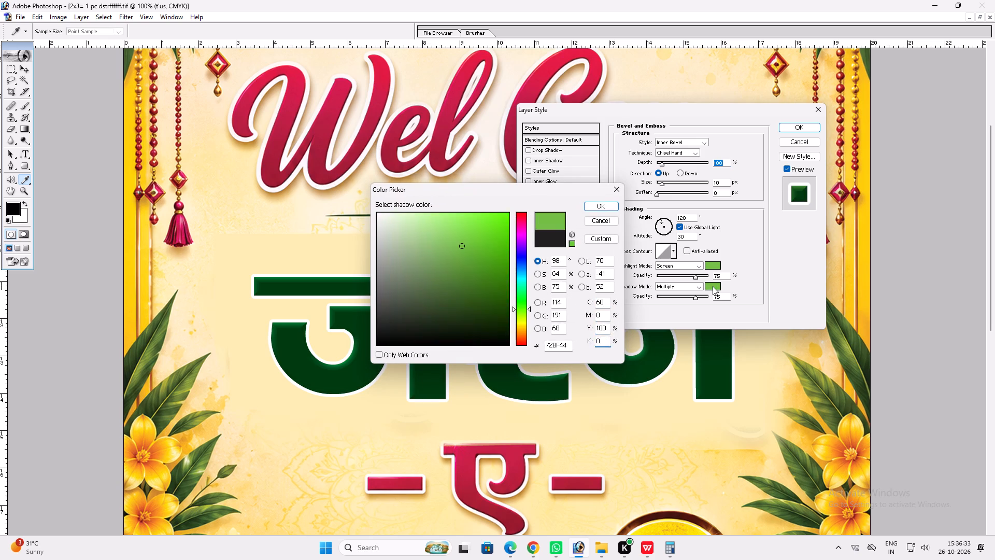
{"action": "key", "text": "Return"}
Raise the bevel's shadow opacity to 97%, highlight opacity to 93% and size to about 32 px.
{"action": "left_click_drag", "start_coordinate": [696, 298], "coordinate": [707, 296]}
{"action": "left_click_drag", "start_coordinate": [699, 274], "coordinate": [704, 274]}
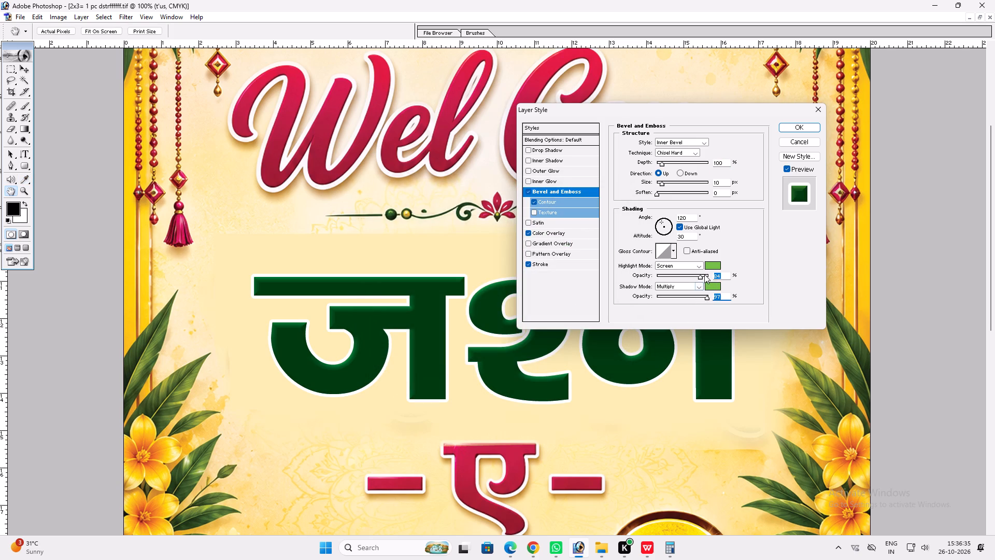
{"action": "left_click_drag", "start_coordinate": [704, 274], "coordinate": [705, 275]}
{"action": "left_click", "coordinate": [666, 185]}
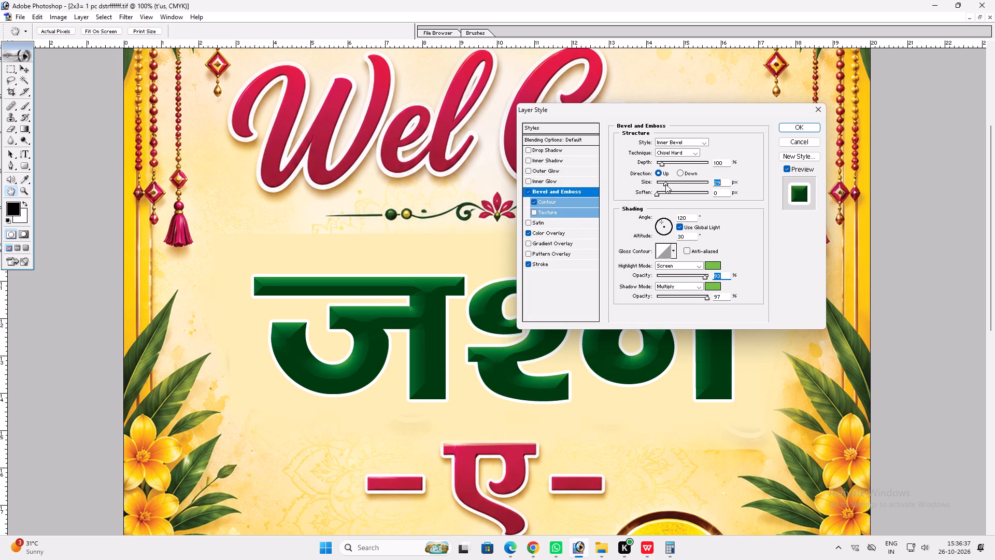
Add a Drop Shadow to the जश्ने text with about 33% opacity and 14 px distance.
{"action": "left_click", "coordinate": [559, 151]}
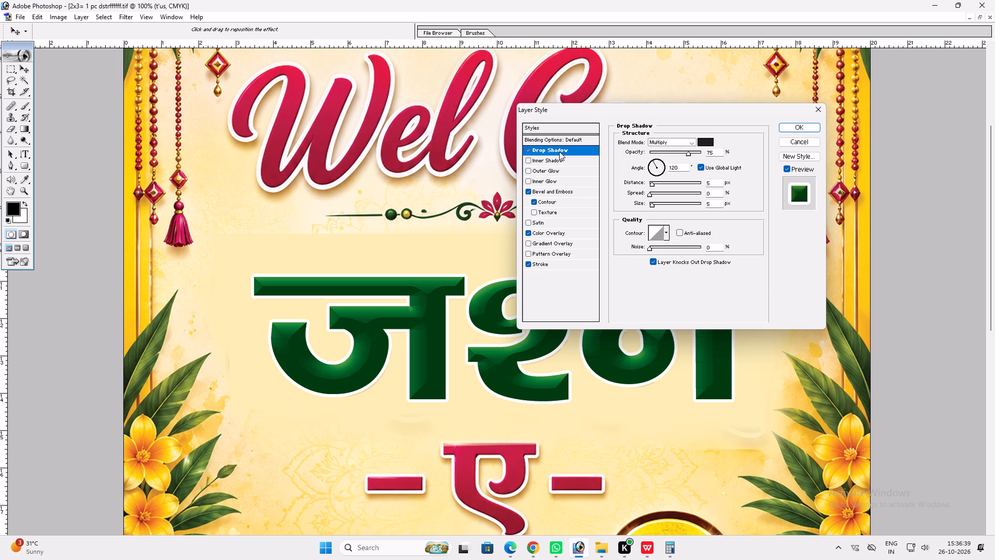
{"action": "left_click_drag", "start_coordinate": [679, 155], "coordinate": [674, 155]}
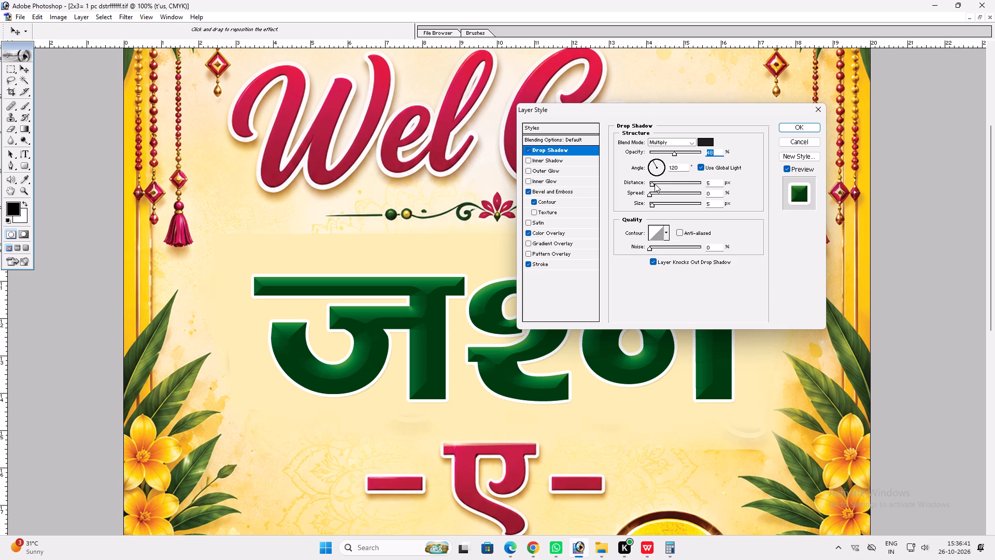
{"action": "left_click", "coordinate": [655, 184]}
{"action": "left_click_drag", "start_coordinate": [674, 150], "coordinate": [670, 151]}
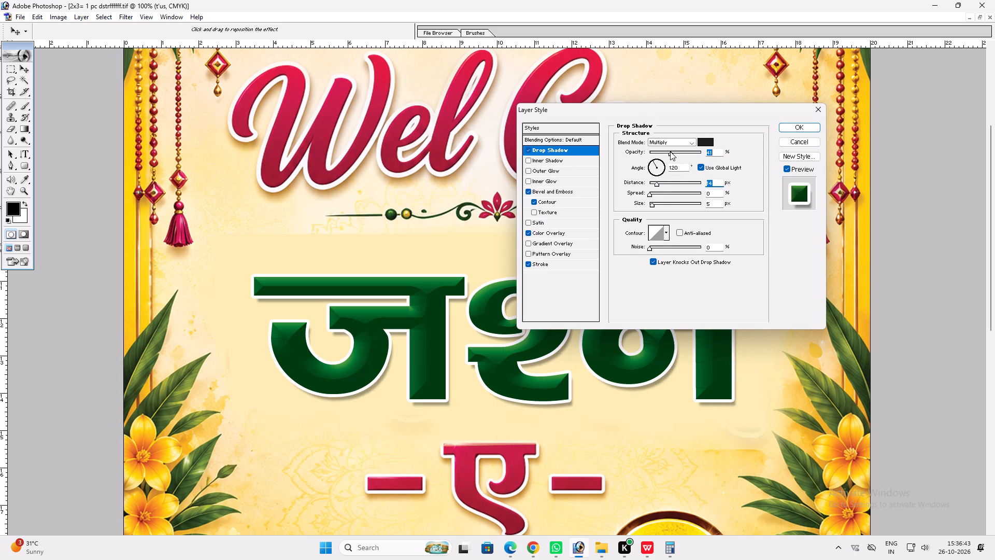
{"action": "left_click_drag", "start_coordinate": [670, 151], "coordinate": [666, 151]}
Reduce the bevel size to 18 px and apply the layer styles to the जश्ने text.
{"action": "left_click", "coordinate": [575, 191]}
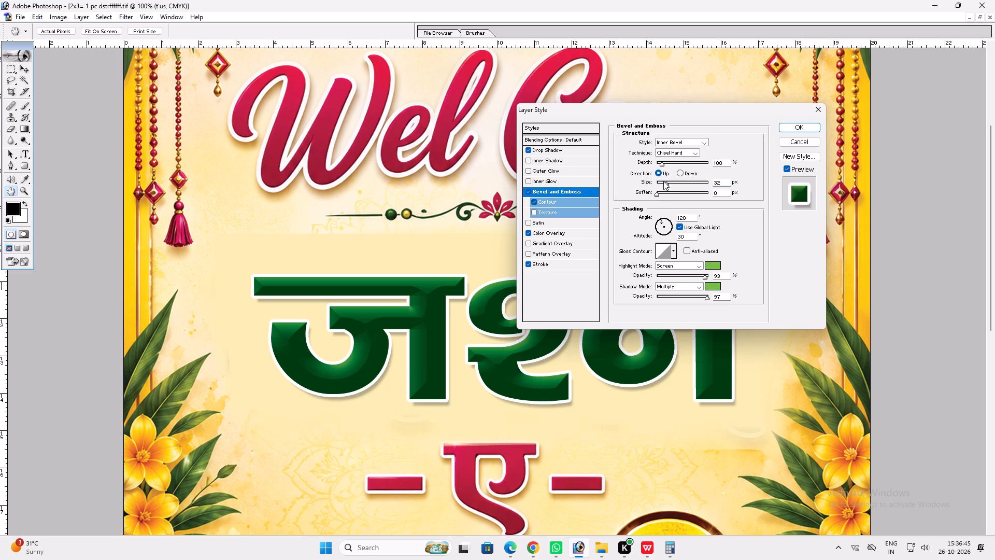
{"action": "left_click", "coordinate": [663, 181]}
{"action": "key", "text": "Return"}
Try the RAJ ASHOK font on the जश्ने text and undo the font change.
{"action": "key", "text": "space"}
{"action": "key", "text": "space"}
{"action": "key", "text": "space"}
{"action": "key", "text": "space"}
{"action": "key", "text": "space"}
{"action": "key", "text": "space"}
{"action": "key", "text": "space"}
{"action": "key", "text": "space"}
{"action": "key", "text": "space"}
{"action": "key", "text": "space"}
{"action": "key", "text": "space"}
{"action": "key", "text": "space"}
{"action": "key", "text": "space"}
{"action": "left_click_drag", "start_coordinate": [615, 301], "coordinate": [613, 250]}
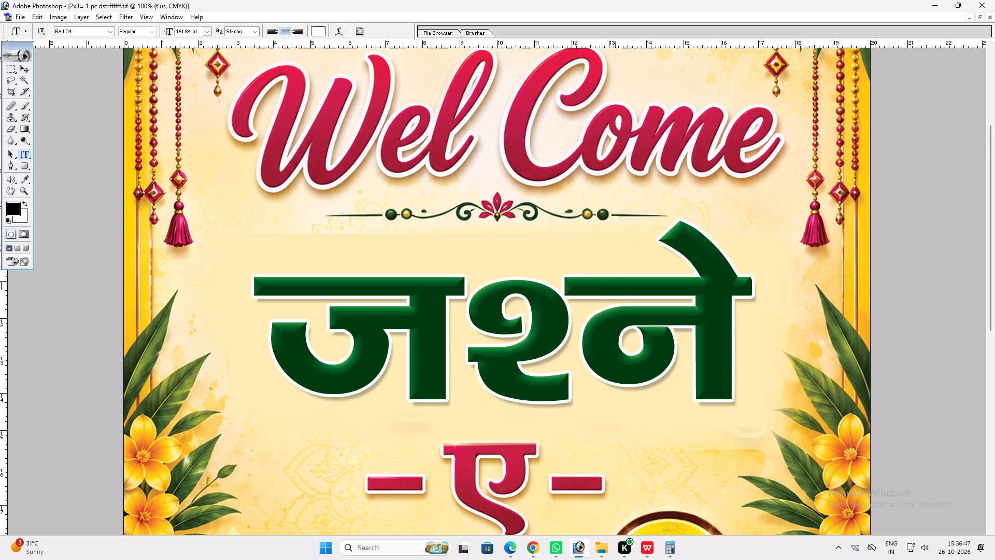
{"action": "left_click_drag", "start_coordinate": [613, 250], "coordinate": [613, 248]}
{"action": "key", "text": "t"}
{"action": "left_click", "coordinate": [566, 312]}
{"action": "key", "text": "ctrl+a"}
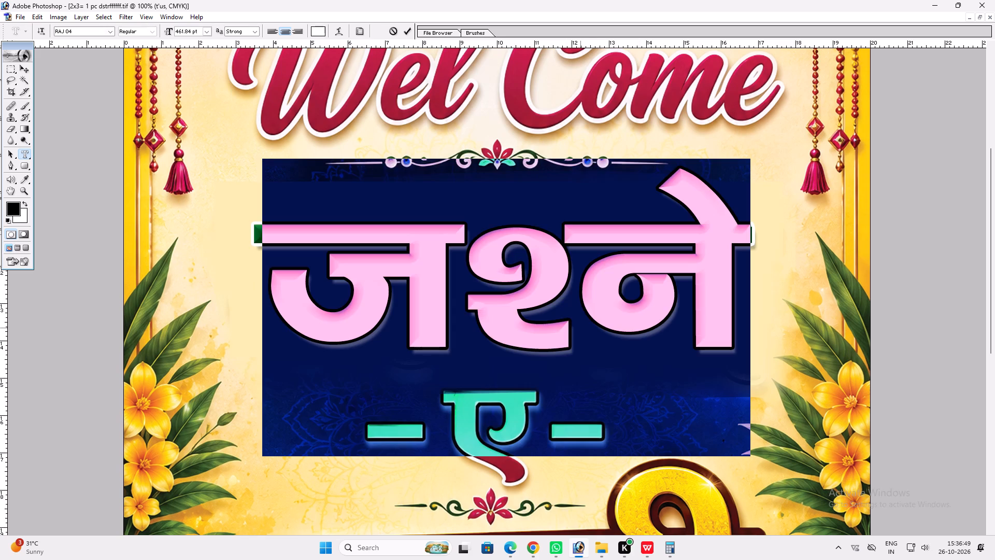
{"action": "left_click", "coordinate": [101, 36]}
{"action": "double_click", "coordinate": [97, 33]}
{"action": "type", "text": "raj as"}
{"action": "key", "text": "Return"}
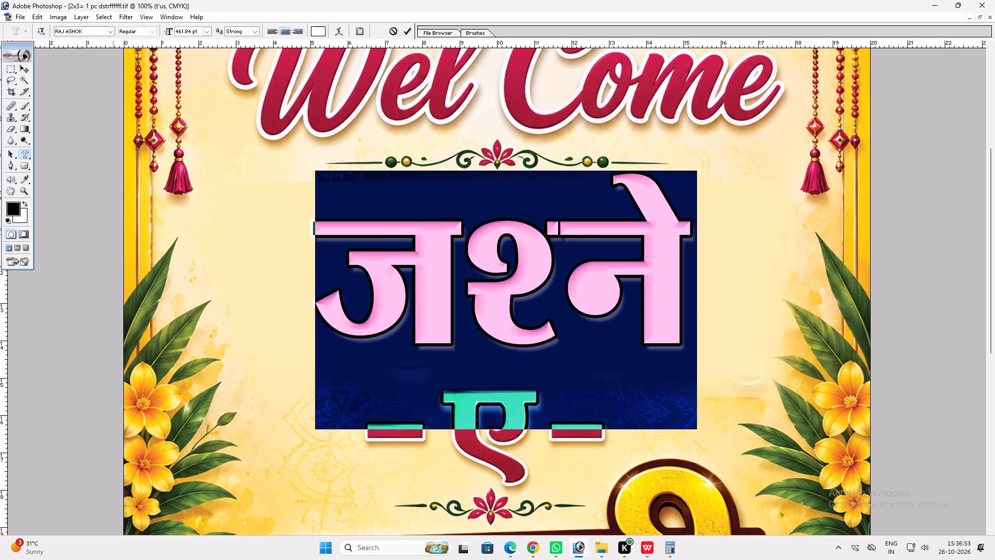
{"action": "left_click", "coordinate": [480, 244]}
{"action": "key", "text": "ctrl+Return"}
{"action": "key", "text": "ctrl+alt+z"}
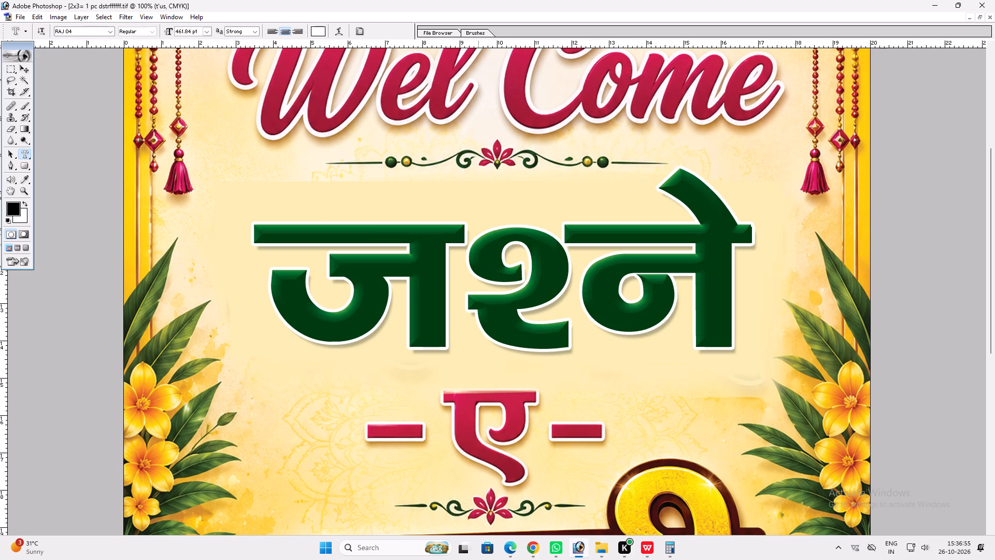
Turn off global light for the जश्ने bevel and light it from the lower right at 62° altitude.
{"action": "key", "text": "ctrl+t"}
{"action": "key", "text": "Return"}
{"action": "key", "text": "alt+l"}
{"action": "key", "text": "alt+y"}
{"action": "key", "text": "b"}
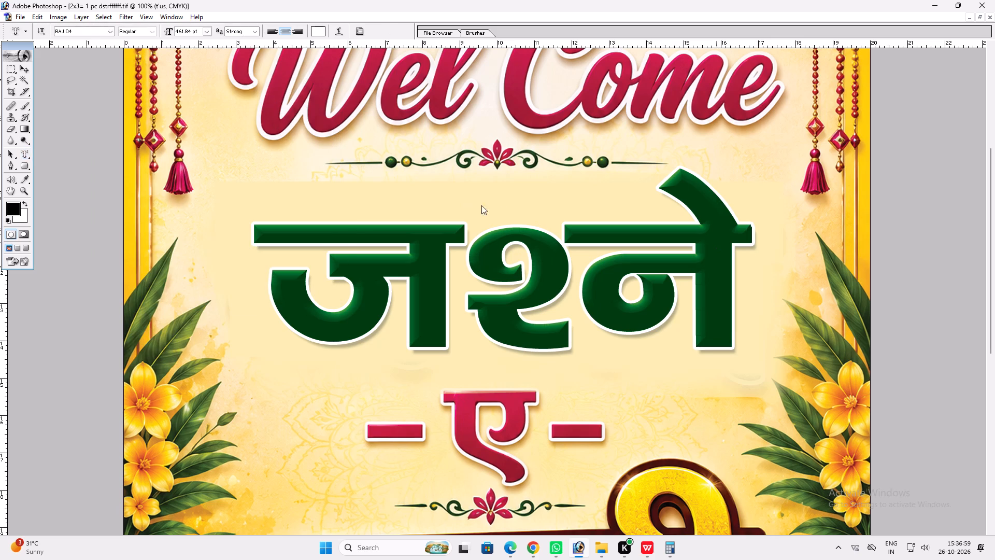
{"action": "left_click", "coordinate": [679, 226]}
{"action": "left_click_drag", "start_coordinate": [662, 221], "coordinate": [662, 227]}
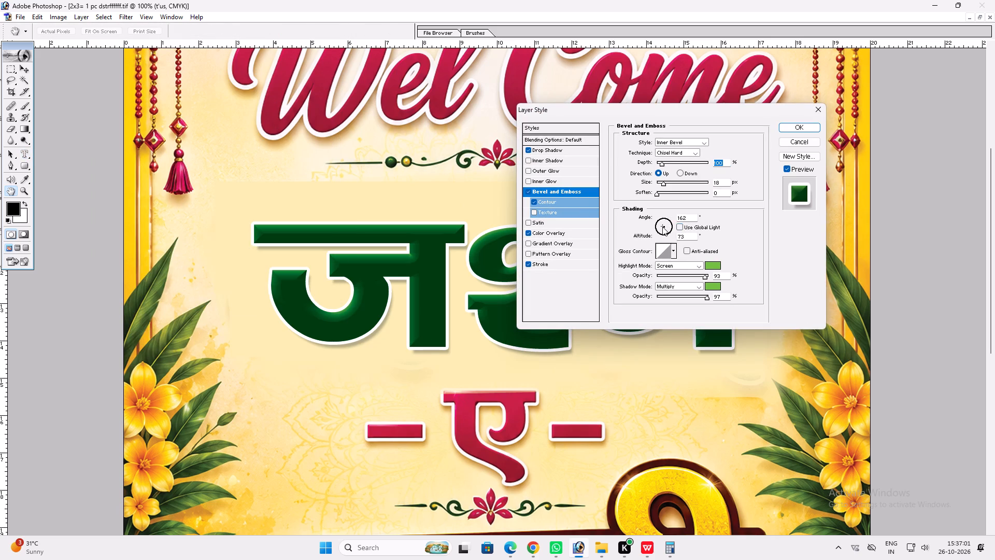
{"action": "left_click_drag", "start_coordinate": [662, 227], "coordinate": [664, 228]}
{"action": "left_click", "coordinate": [664, 228]}
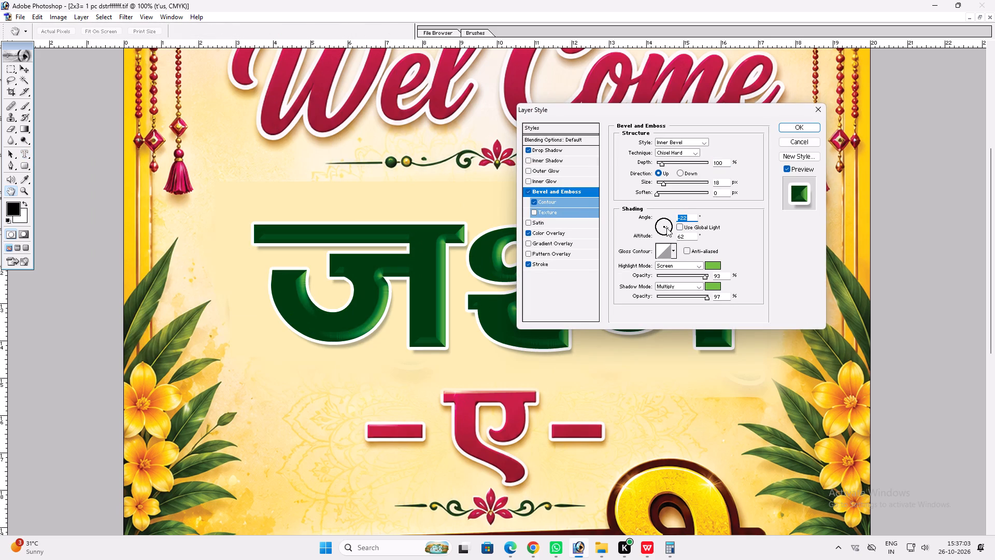
{"action": "key", "text": "Return"}
Reduce the distance of the जश्ने text's Drop Shadow slightly.
{"action": "key", "text": "alt+l"}
{"action": "type", "text": "yd"}
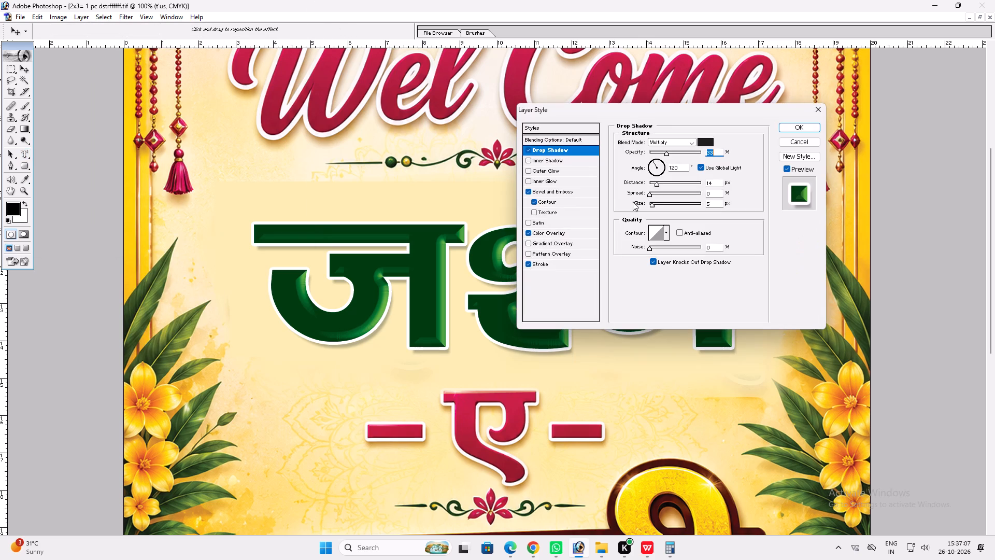
{"action": "left_click", "coordinate": [655, 183]}
{"action": "key", "text": "Return"}
Stretch the जश्ने lettering to about 100.9% height and widen it slightly on its left side.
{"action": "type", "text": "vv"}
{"action": "key", "text": "space"}
{"action": "key", "text": "space"}
{"action": "key", "text": "space"}
{"action": "key", "text": "space"}
{"action": "key", "text": "space"}
{"action": "key", "text": "space"}
{"action": "key", "text": "space"}
{"action": "key", "text": "space"}
{"action": "key", "text": "space"}
{"action": "key", "text": "space"}
{"action": "key", "text": "space"}
{"action": "key", "text": "space"}
{"action": "key", "text": "space"}
{"action": "key", "text": "space"}
{"action": "key", "text": "space"}
{"action": "key", "text": "space"}
{"action": "key", "text": "space"}
{"action": "key", "text": "space"}
{"action": "key", "text": "space"}
{"action": "key", "text": "space"}
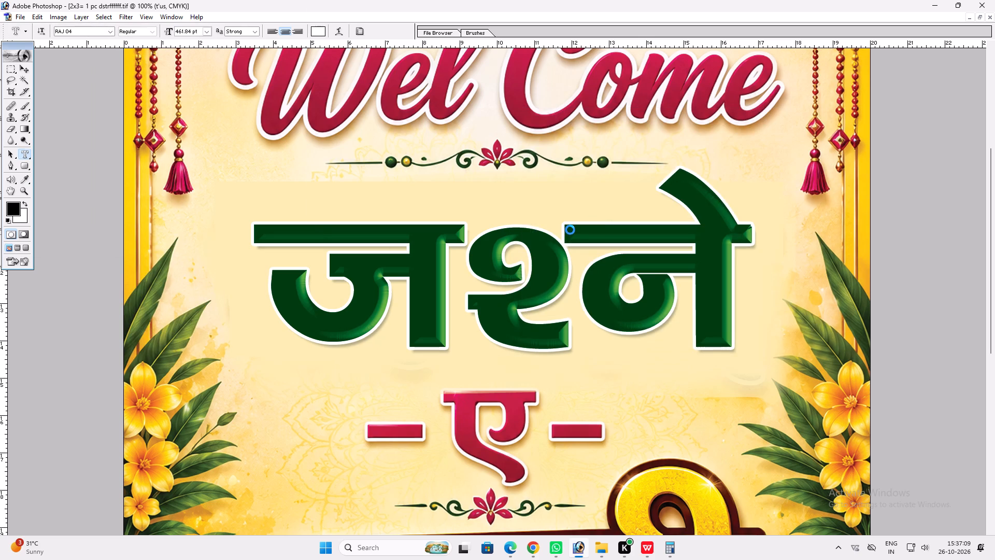
{"action": "right_click", "coordinate": [570, 230]}
{"action": "left_click", "coordinate": [591, 241]}
{"action": "scroll", "coordinate": [599, 239], "scroll_direction": "up", "scroll_amount": 2}
{"action": "key", "text": "ctrl+t"}
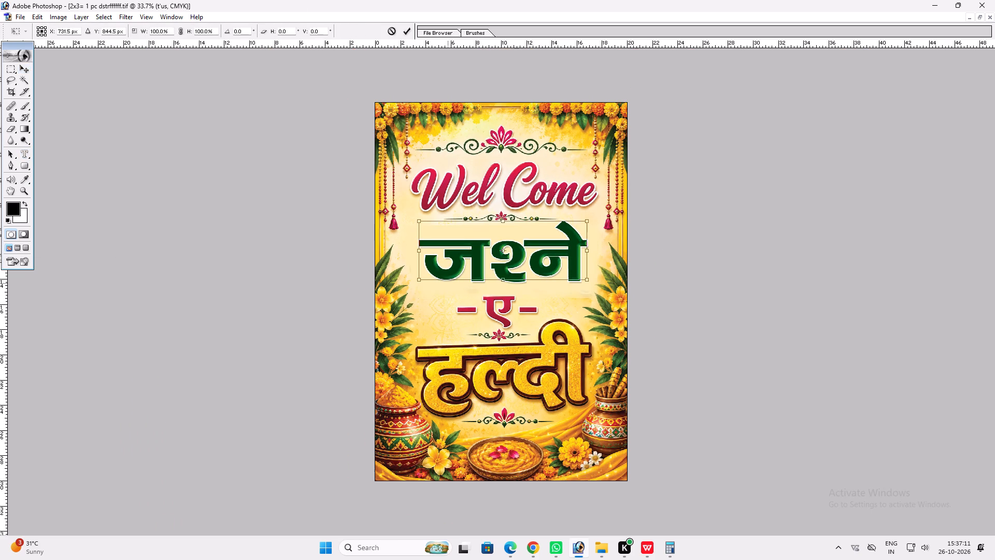
{"action": "left_click", "coordinate": [425, 277], "text": "shift"}
{"action": "left_click", "coordinate": [422, 273], "text": "shift"}
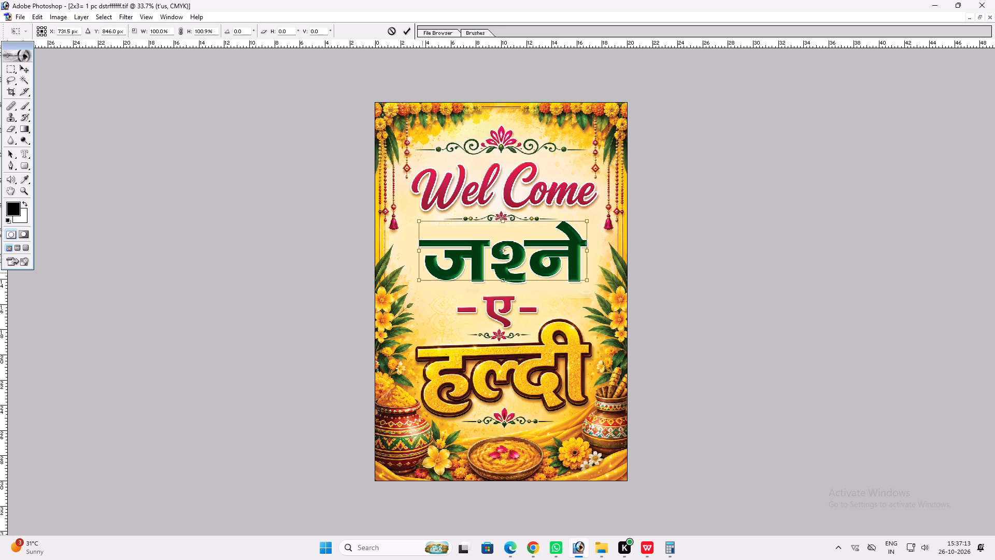
{"action": "key", "text": "shift+Return"}
{"action": "key", "text": "v"}
{"action": "key", "text": "ctrl+t"}
{"action": "left_click", "coordinate": [495, 280], "text": "shift"}
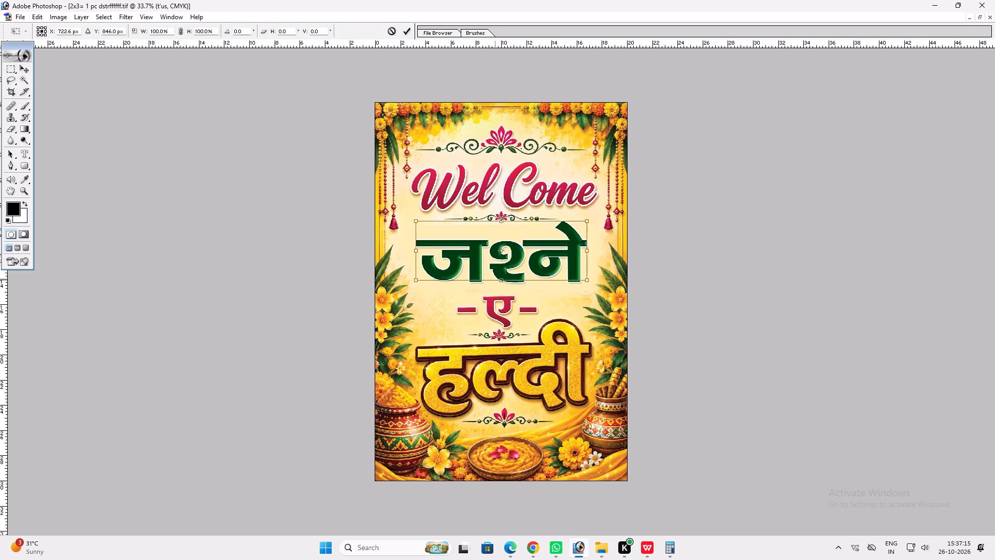
{"action": "key", "text": "shift+Return"}
{"action": "key", "text": "v"}
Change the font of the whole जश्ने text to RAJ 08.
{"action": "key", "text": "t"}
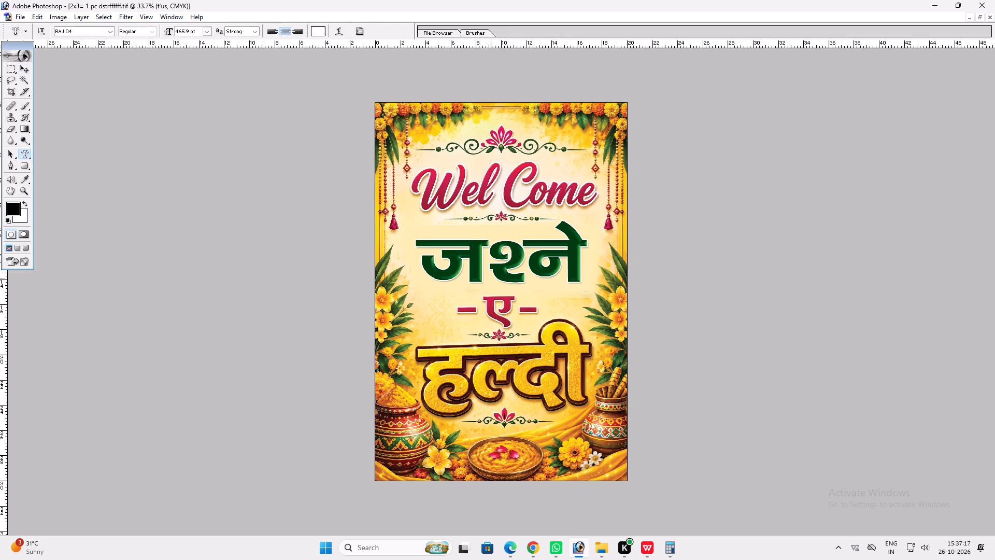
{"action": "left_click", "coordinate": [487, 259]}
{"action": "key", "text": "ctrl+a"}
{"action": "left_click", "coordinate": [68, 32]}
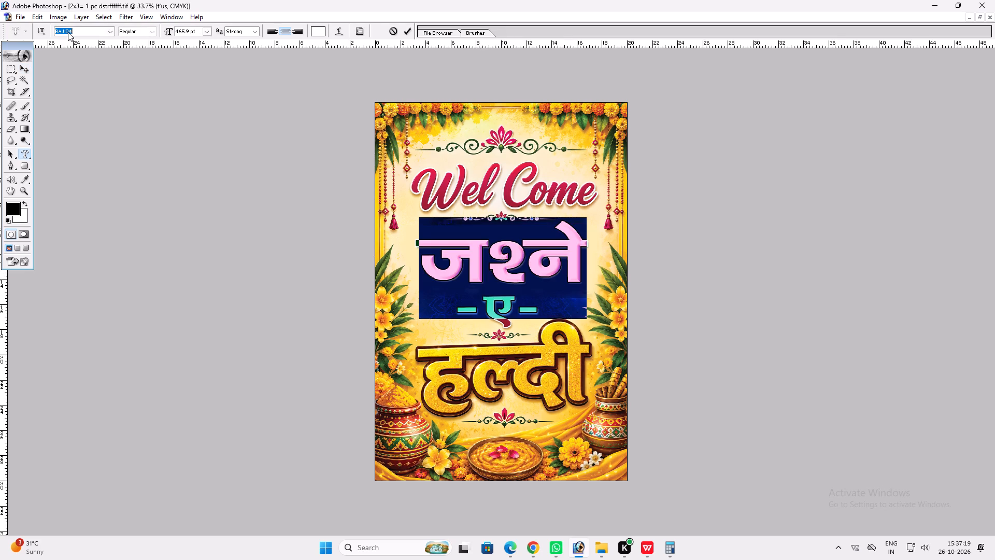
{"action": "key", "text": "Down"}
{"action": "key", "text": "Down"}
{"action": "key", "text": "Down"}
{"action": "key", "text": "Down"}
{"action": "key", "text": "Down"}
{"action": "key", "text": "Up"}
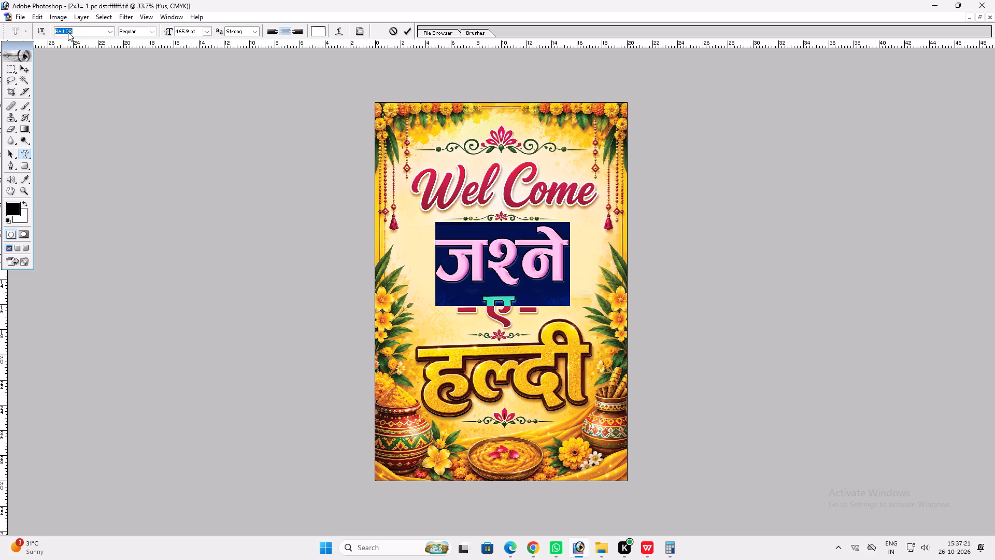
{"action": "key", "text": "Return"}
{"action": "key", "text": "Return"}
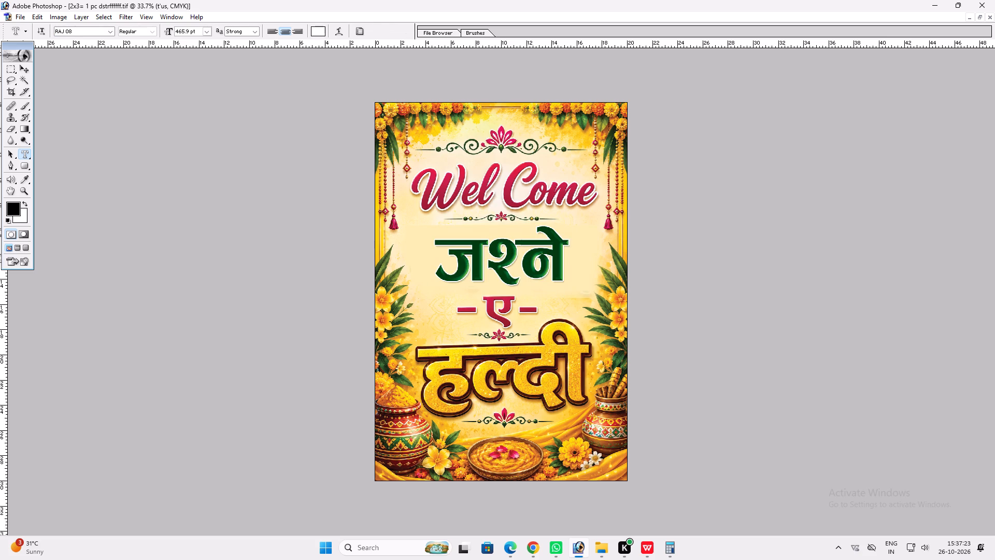
Set the font of the whole जश्ने text to RAJ 10.
{"action": "left_click", "coordinate": [465, 275]}
{"action": "key", "text": "ctrl+a"}
{"action": "left_click", "coordinate": [70, 34]}
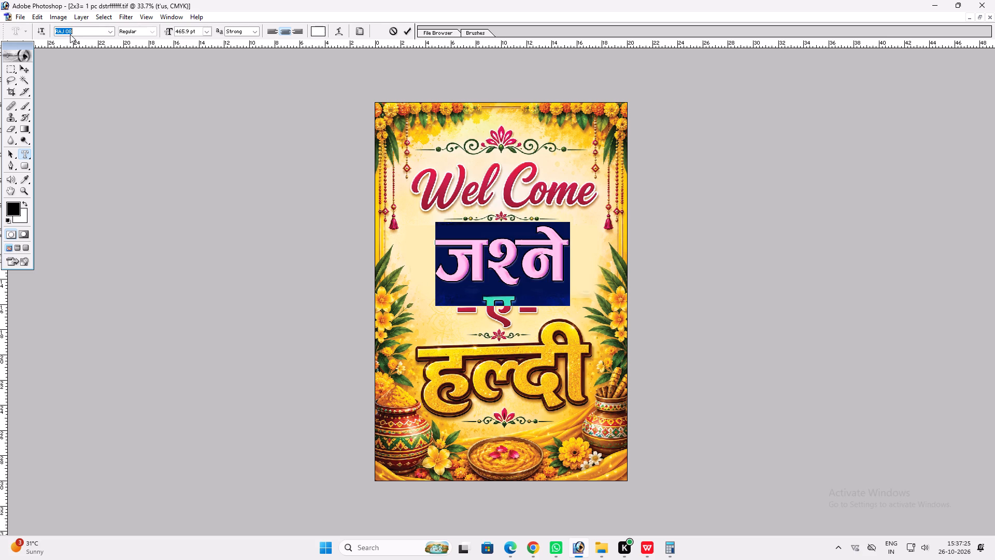
{"action": "key", "text": "Down"}
{"action": "key", "text": "Down"}
{"action": "key", "text": "Up"}
{"action": "key", "text": "Up"}
{"action": "key", "text": "Down"}
{"action": "key", "text": "Down"}
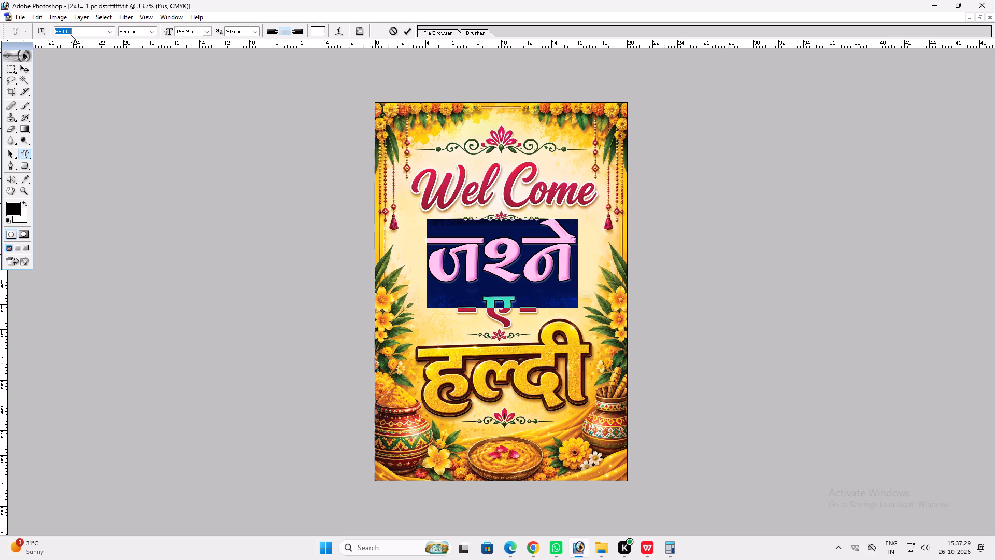
{"action": "key", "text": "Return"}
{"action": "key", "text": "Return"}
{"action": "key", "text": "Return"}
Shorten the जश्ने lettering to about 97.5% height from the top and widen it evenly by a few percent.
{"action": "key", "text": "ctrl+t"}
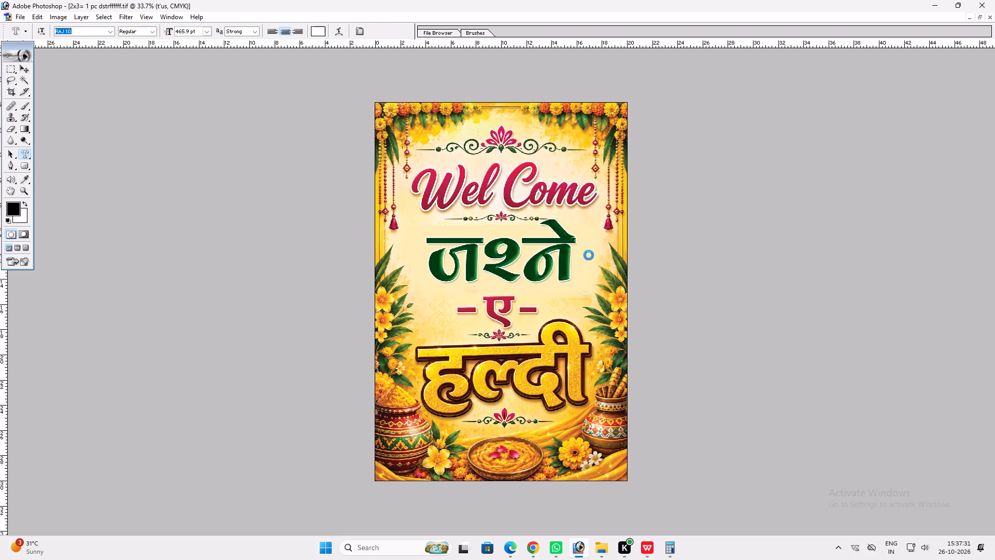
{"action": "left_click_drag", "start_coordinate": [555, 218], "coordinate": [548, 220], "text": "shift"}
{"action": "left_click_drag", "start_coordinate": [579, 249], "coordinate": [581, 249], "text": "alt+shift"}
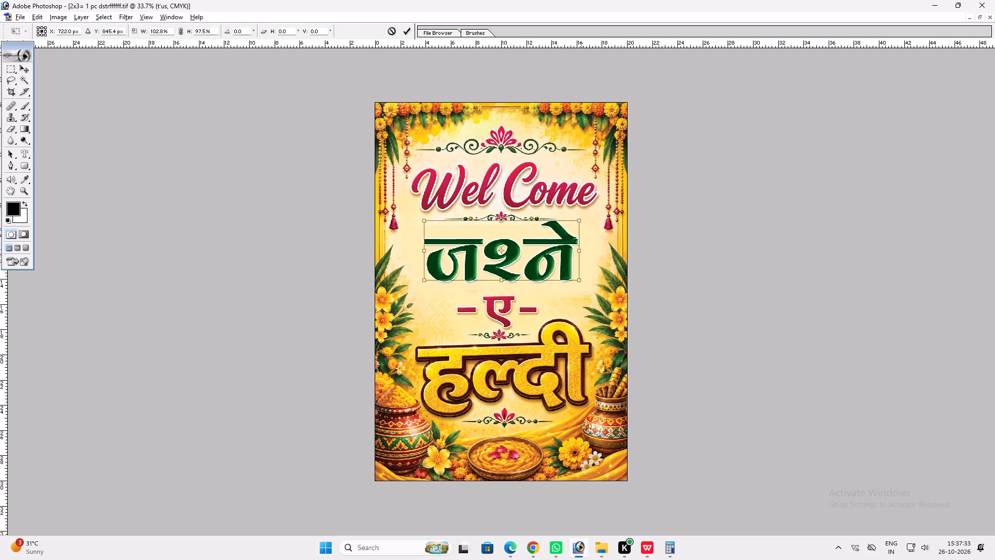
{"action": "left_click_drag", "start_coordinate": [581, 249], "coordinate": [584, 249], "text": "alt+shift"}
{"action": "key", "text": "Return"}
Nudge the जश्ने lettering down six steps, away from the divider ornament.
{"action": "key", "text": "v"}
{"action": "key", "text": "Down"}
{"action": "key", "text": "Down"}
{"action": "key", "text": "Down"}
{"action": "key", "text": "Down"}
{"action": "key", "text": "Down"}
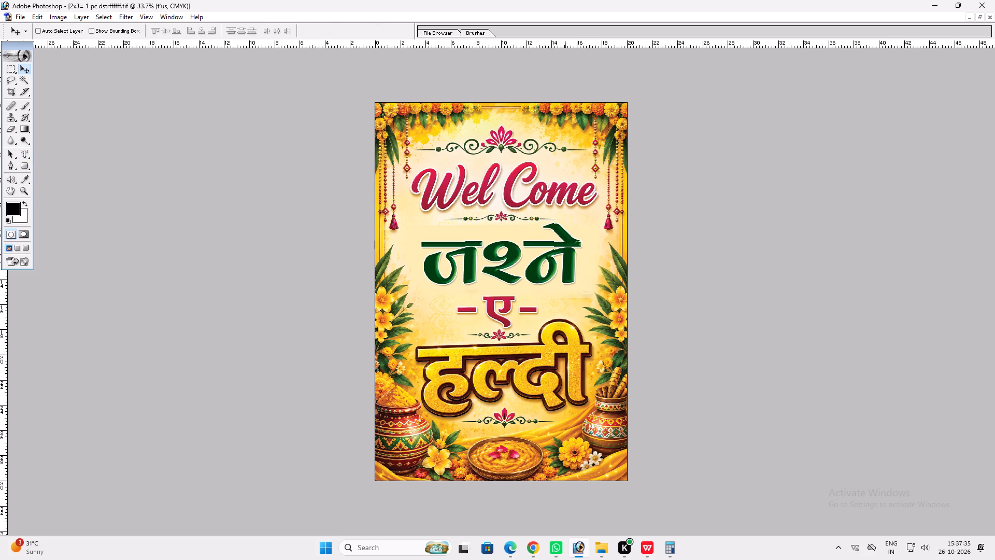
{"action": "key", "text": "Down"}
{"action": "key", "text": "ctrl+Return"}
Widen the जश्ने lettering on its right side to about 102.4% of its width.
{"action": "key", "text": "ctrl+0"}
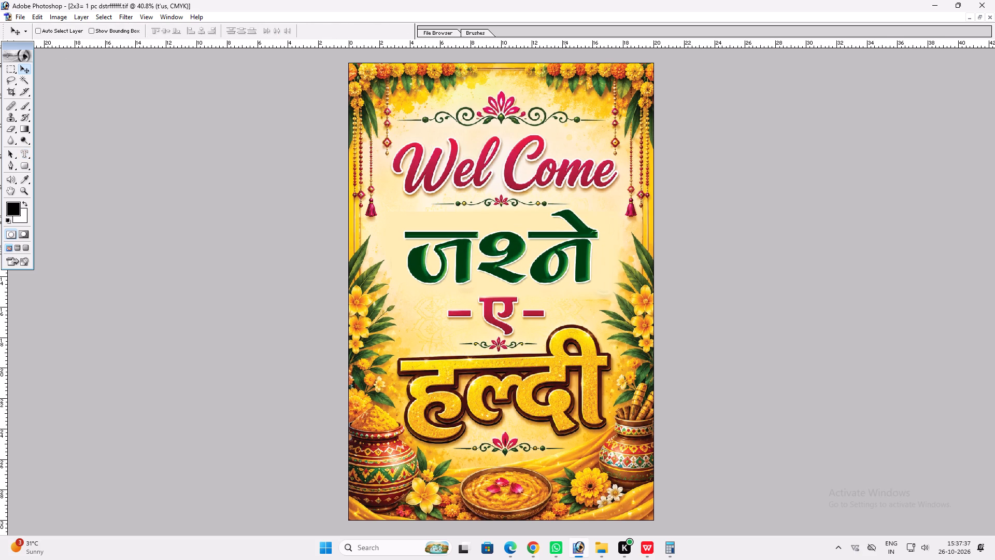
{"action": "key", "text": "v"}
{"action": "key", "text": "ctrl+t"}
{"action": "left_click_drag", "start_coordinate": [600, 220], "coordinate": [605, 220], "text": "shift"}
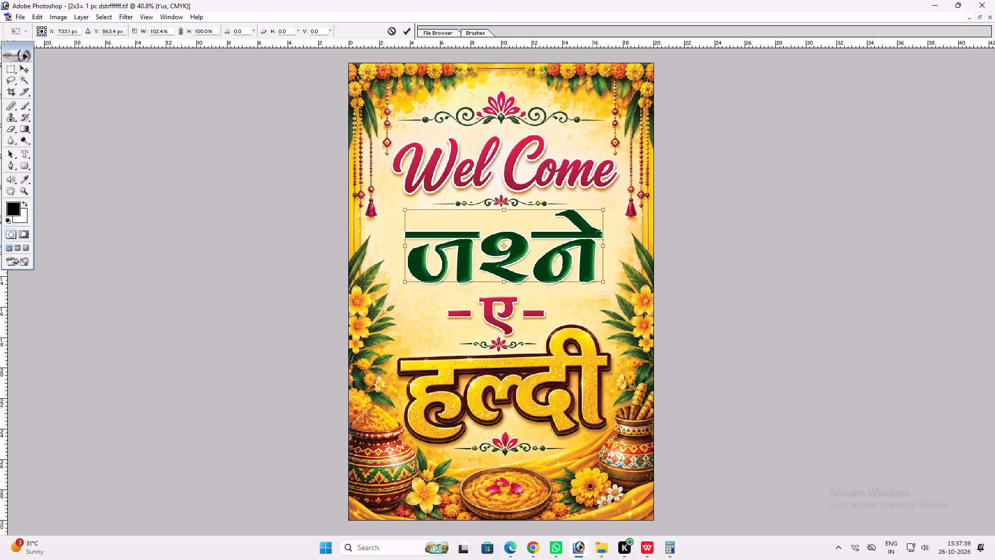
{"action": "key", "text": "shift+Return"}
{"action": "key", "text": "v"}
{"action": "key", "text": "ctrl+0"}
{"action": "key", "text": "ctrl+plus"}
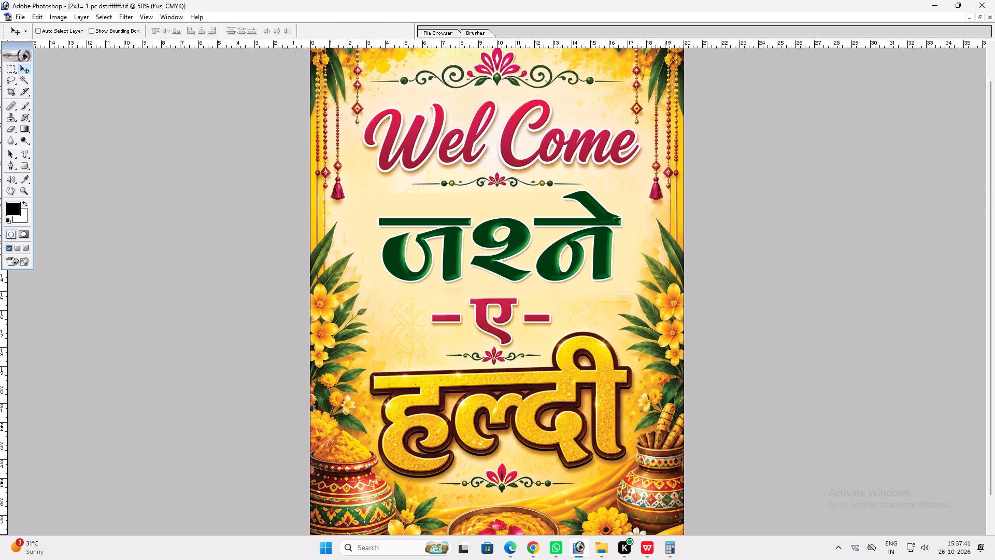
{"action": "key", "text": "v"}
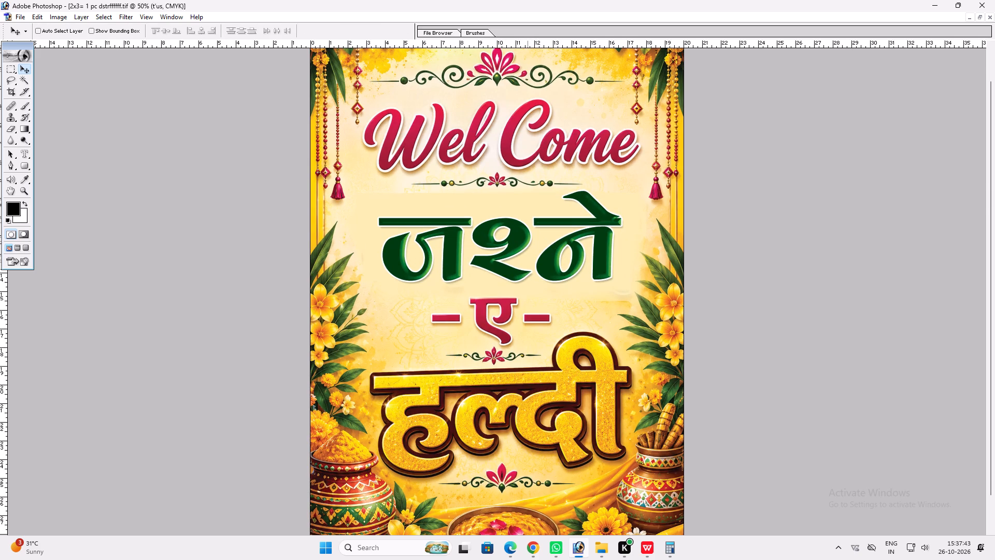
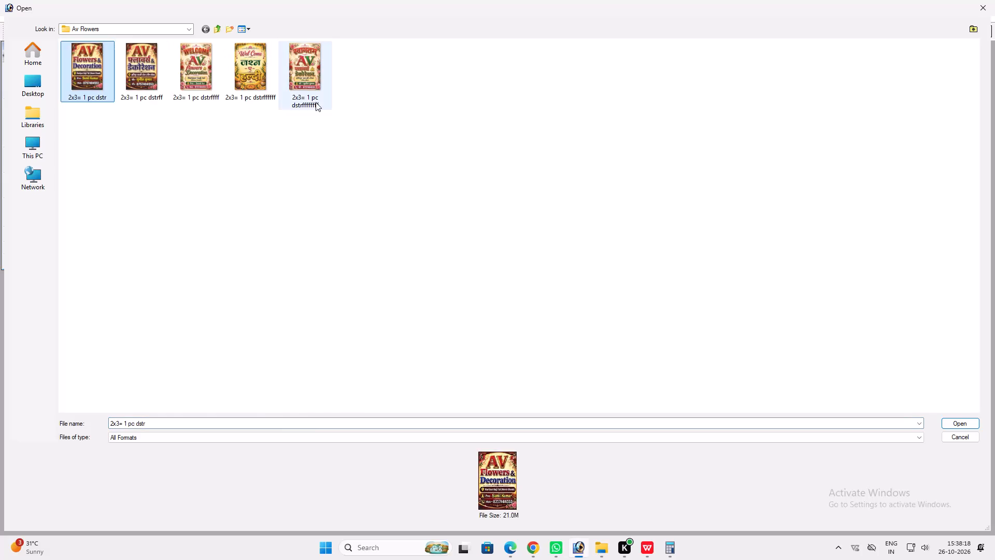
Open the Hindi स्वागतम् AV Flowers poster from the Av Flowers folder and view it whole.
{"action": "left_click", "coordinate": [307, 79], "text": "shift"}
{"action": "key", "text": "Return"}
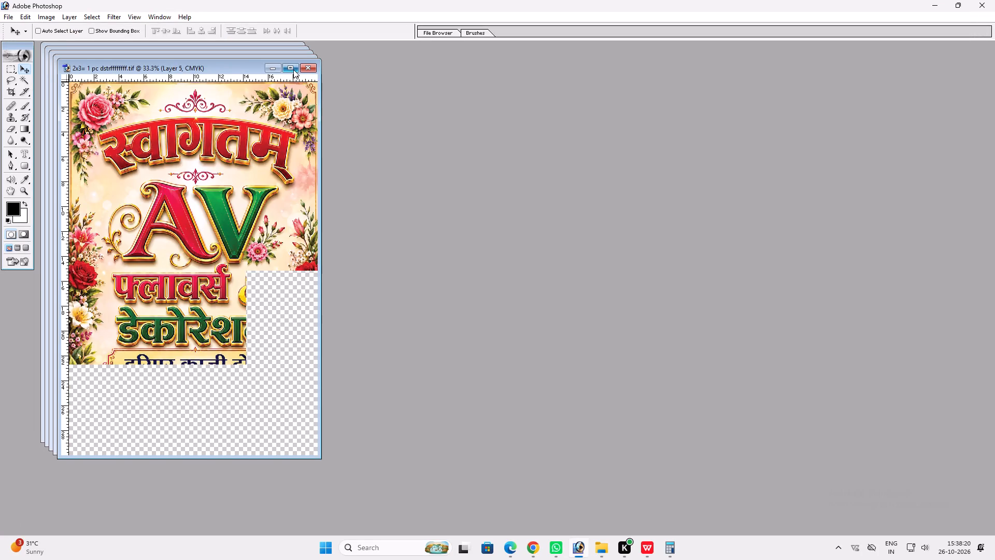
{"action": "left_click", "coordinate": [293, 69]}
{"action": "key", "text": "ctrl+0"}
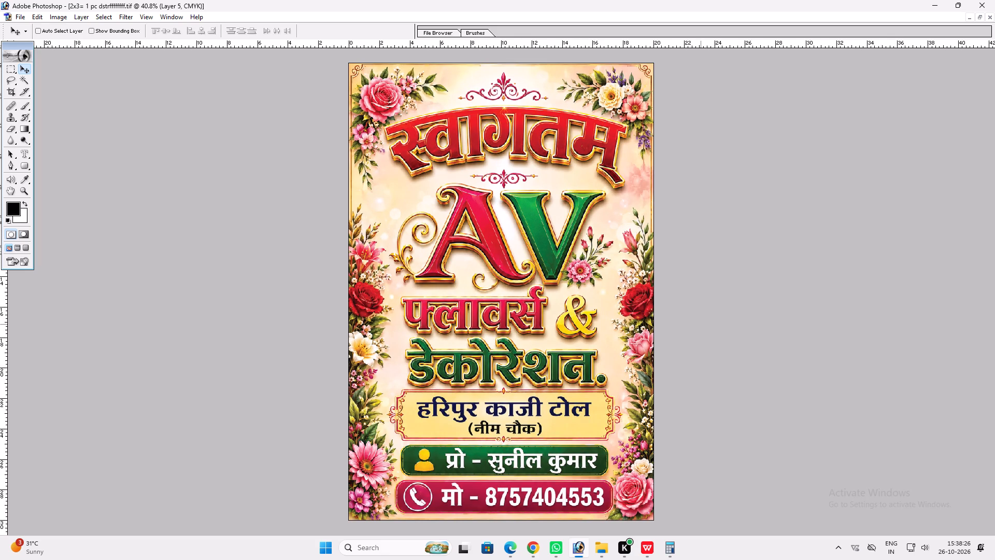
Close the स्वागतम् AV poster and the Wel Come haldi poster.
{"action": "key", "text": "ctrl+w"}
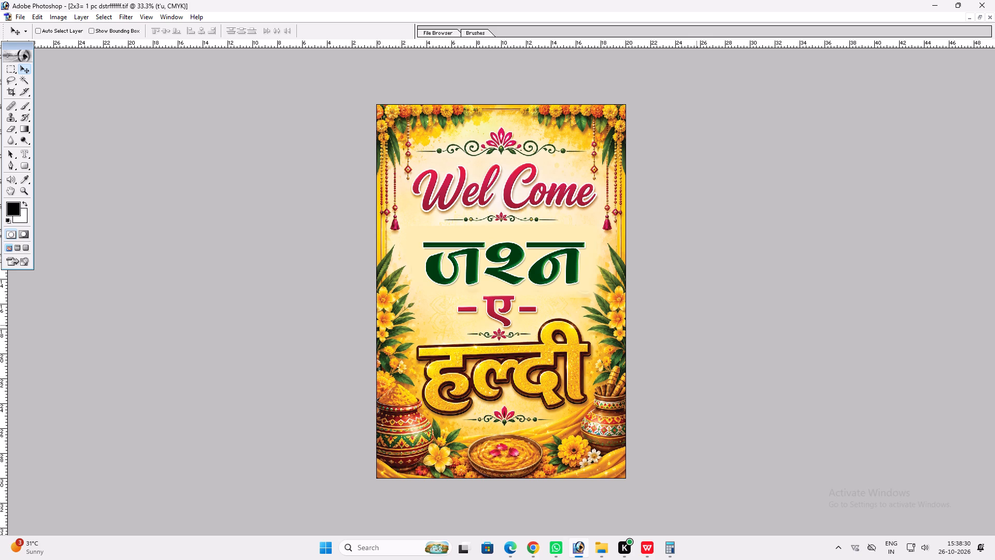
{"action": "key", "text": "ctrl+w"}
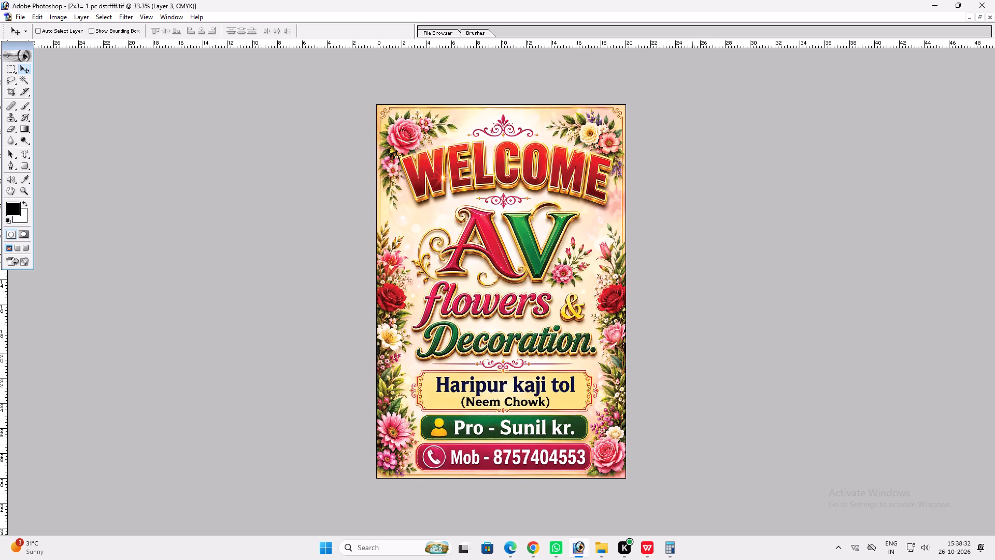
Reopen the Wel Come haldi poster from the Av Flowers folder and fit it in the maximized window.
{"action": "double_click", "coordinate": [686, 317], "text": "ctrl"}
{"action": "double_click", "coordinate": [781, 211], "text": "ctrl"}
{"action": "type", "text": "fff"}
{"action": "double_click", "coordinate": [776, 209]}
{"action": "left_click", "coordinate": [198, 85]}
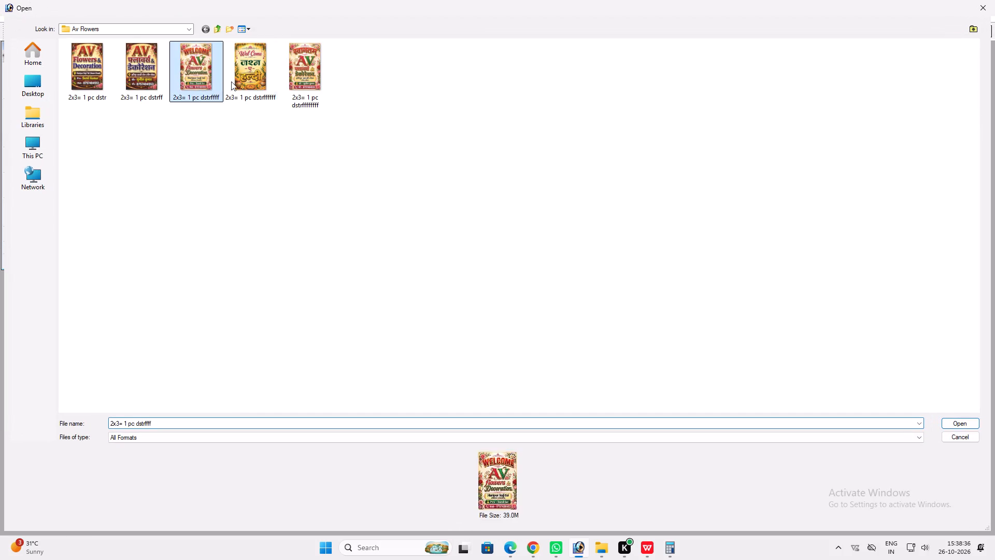
{"action": "left_click", "coordinate": [238, 79]}
{"action": "key", "text": "Return"}
{"action": "left_click", "coordinate": [301, 70]}
{"action": "key", "text": "ctrl+0"}
{"action": "type", "text": "vv"}
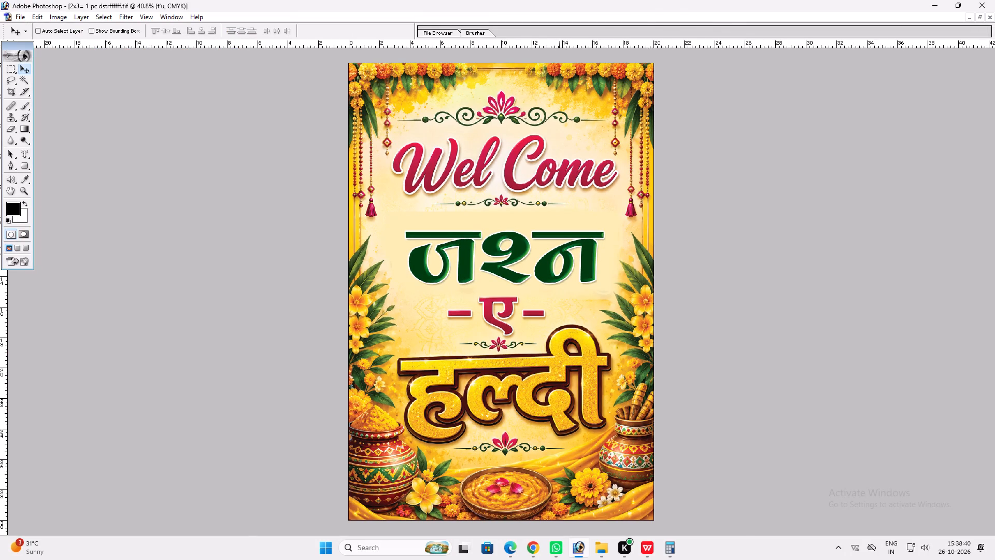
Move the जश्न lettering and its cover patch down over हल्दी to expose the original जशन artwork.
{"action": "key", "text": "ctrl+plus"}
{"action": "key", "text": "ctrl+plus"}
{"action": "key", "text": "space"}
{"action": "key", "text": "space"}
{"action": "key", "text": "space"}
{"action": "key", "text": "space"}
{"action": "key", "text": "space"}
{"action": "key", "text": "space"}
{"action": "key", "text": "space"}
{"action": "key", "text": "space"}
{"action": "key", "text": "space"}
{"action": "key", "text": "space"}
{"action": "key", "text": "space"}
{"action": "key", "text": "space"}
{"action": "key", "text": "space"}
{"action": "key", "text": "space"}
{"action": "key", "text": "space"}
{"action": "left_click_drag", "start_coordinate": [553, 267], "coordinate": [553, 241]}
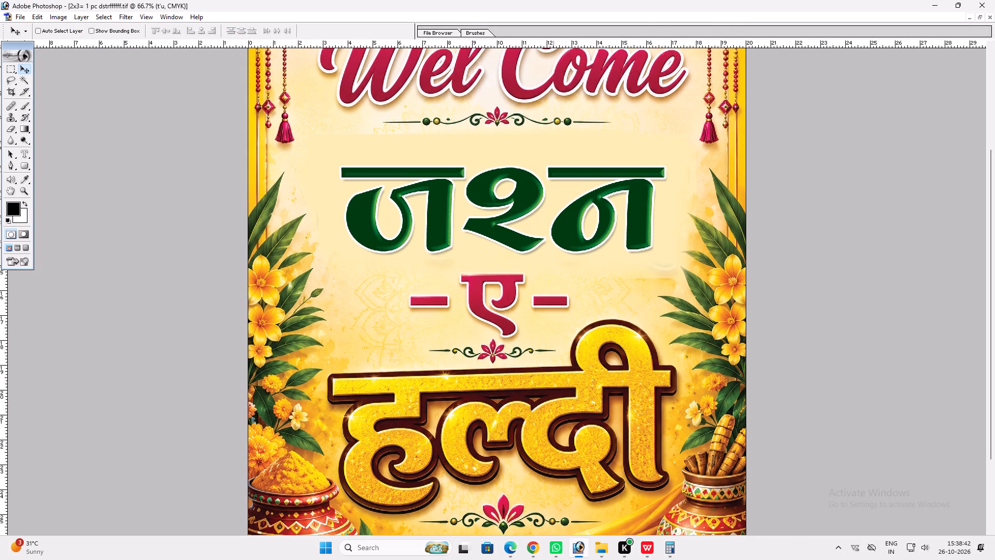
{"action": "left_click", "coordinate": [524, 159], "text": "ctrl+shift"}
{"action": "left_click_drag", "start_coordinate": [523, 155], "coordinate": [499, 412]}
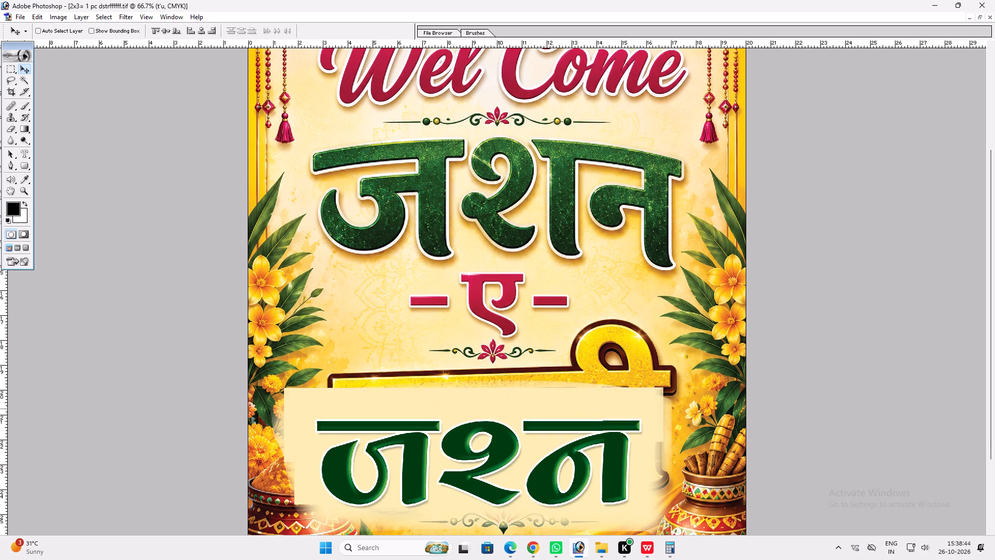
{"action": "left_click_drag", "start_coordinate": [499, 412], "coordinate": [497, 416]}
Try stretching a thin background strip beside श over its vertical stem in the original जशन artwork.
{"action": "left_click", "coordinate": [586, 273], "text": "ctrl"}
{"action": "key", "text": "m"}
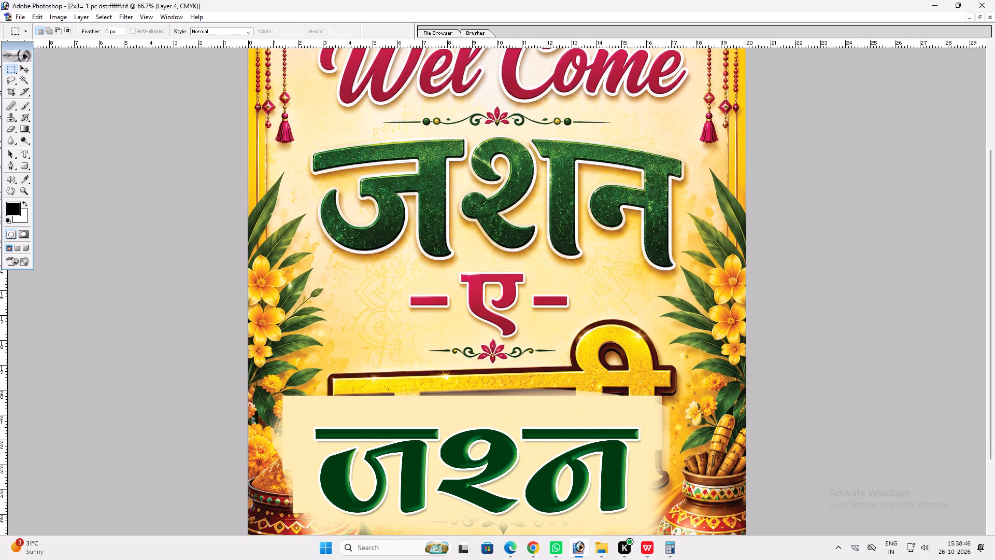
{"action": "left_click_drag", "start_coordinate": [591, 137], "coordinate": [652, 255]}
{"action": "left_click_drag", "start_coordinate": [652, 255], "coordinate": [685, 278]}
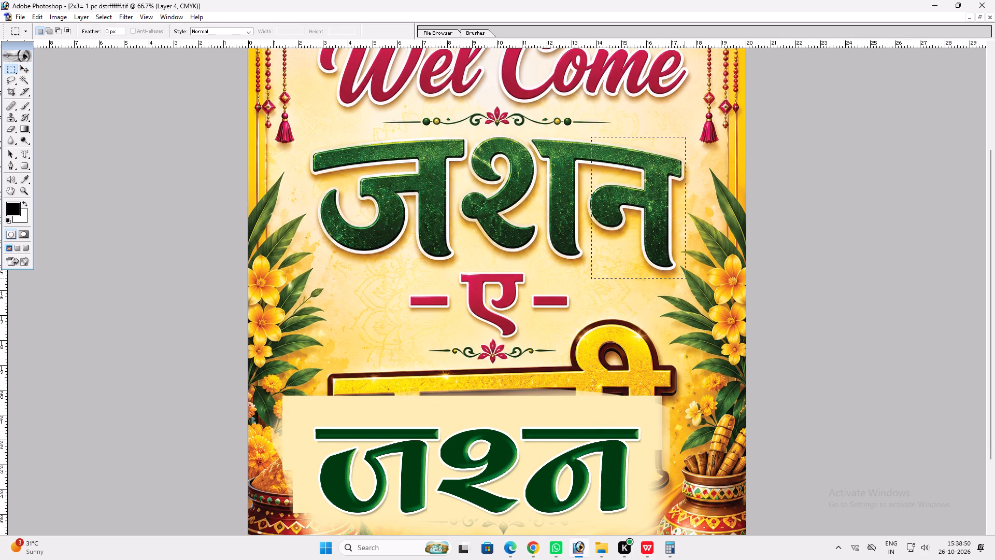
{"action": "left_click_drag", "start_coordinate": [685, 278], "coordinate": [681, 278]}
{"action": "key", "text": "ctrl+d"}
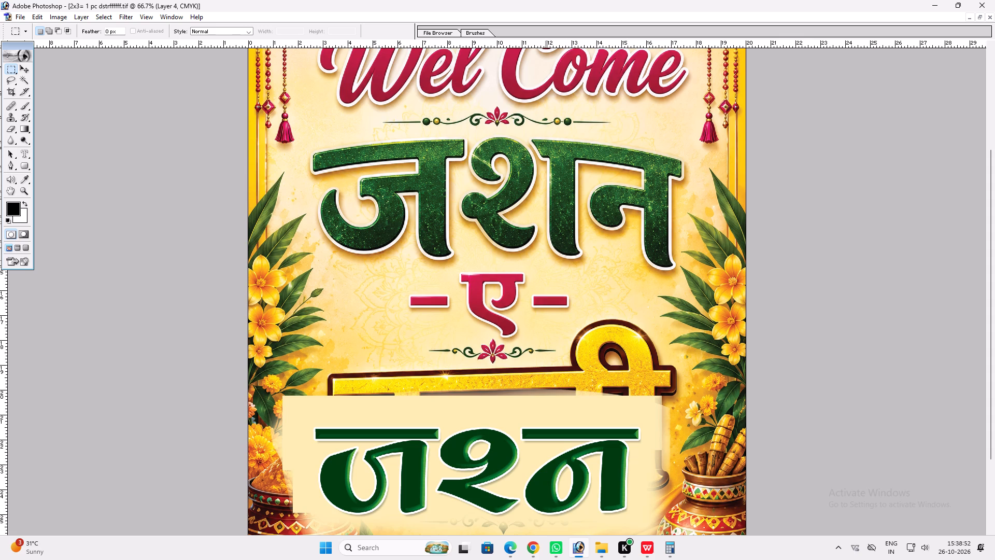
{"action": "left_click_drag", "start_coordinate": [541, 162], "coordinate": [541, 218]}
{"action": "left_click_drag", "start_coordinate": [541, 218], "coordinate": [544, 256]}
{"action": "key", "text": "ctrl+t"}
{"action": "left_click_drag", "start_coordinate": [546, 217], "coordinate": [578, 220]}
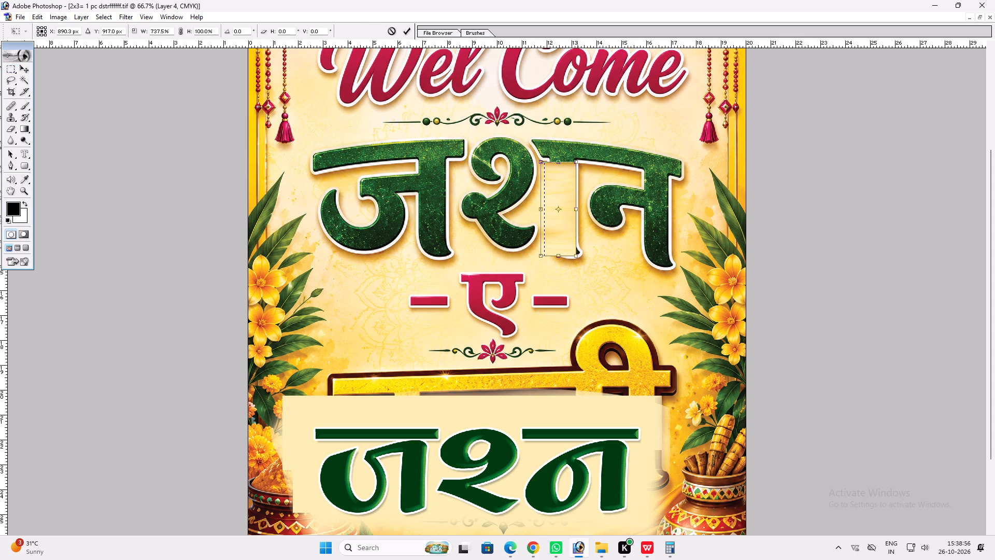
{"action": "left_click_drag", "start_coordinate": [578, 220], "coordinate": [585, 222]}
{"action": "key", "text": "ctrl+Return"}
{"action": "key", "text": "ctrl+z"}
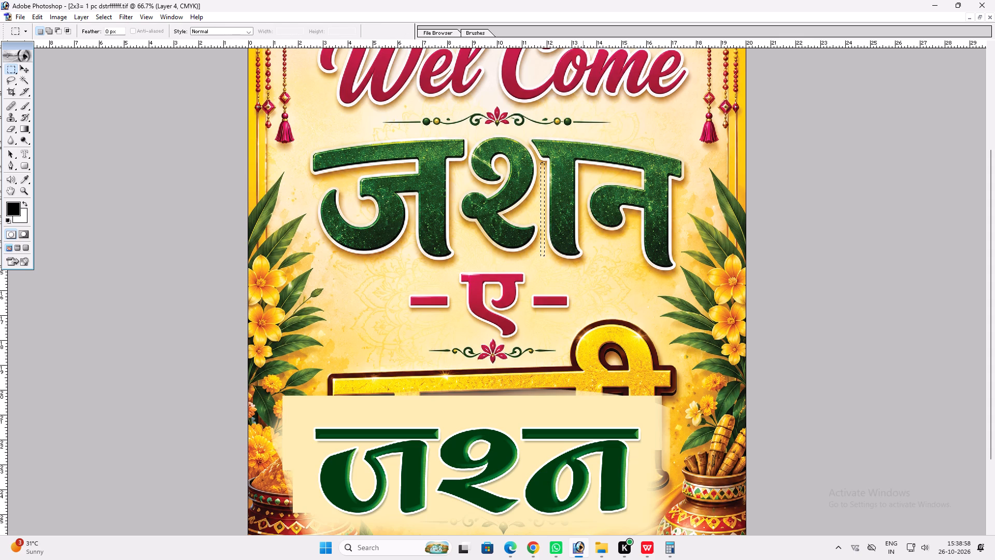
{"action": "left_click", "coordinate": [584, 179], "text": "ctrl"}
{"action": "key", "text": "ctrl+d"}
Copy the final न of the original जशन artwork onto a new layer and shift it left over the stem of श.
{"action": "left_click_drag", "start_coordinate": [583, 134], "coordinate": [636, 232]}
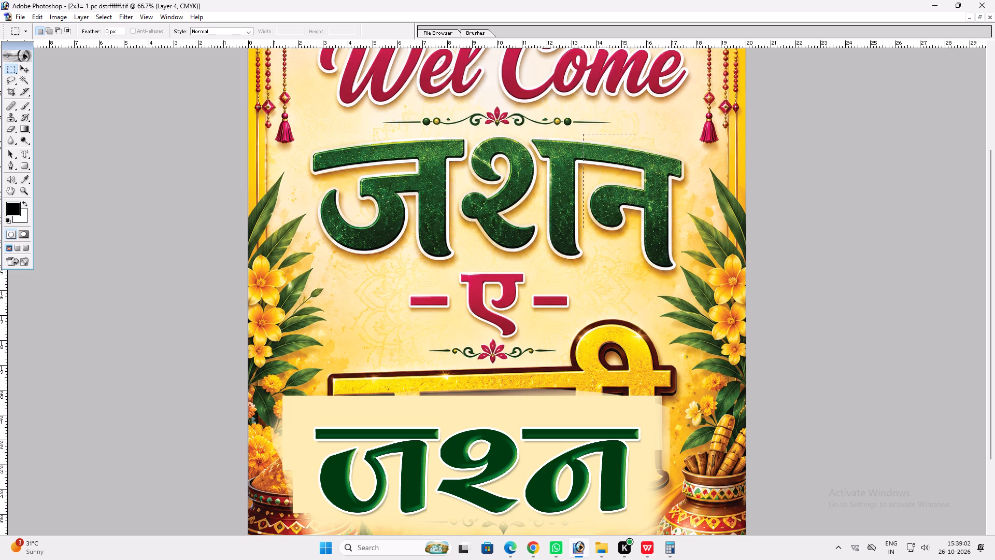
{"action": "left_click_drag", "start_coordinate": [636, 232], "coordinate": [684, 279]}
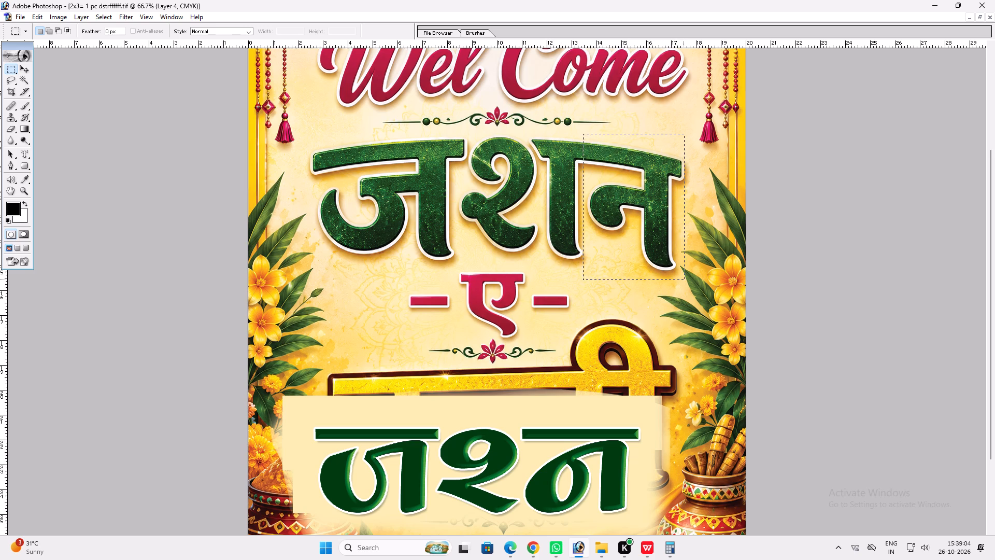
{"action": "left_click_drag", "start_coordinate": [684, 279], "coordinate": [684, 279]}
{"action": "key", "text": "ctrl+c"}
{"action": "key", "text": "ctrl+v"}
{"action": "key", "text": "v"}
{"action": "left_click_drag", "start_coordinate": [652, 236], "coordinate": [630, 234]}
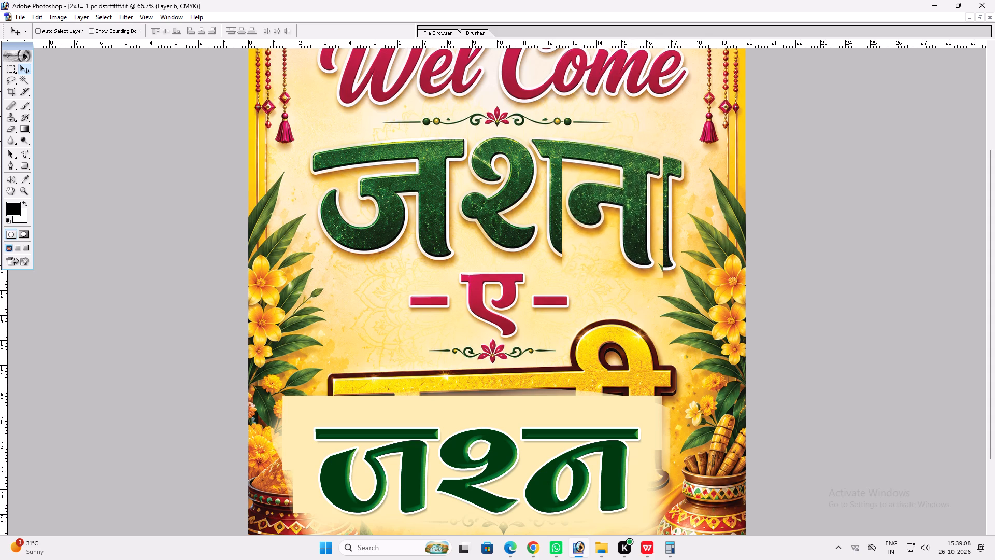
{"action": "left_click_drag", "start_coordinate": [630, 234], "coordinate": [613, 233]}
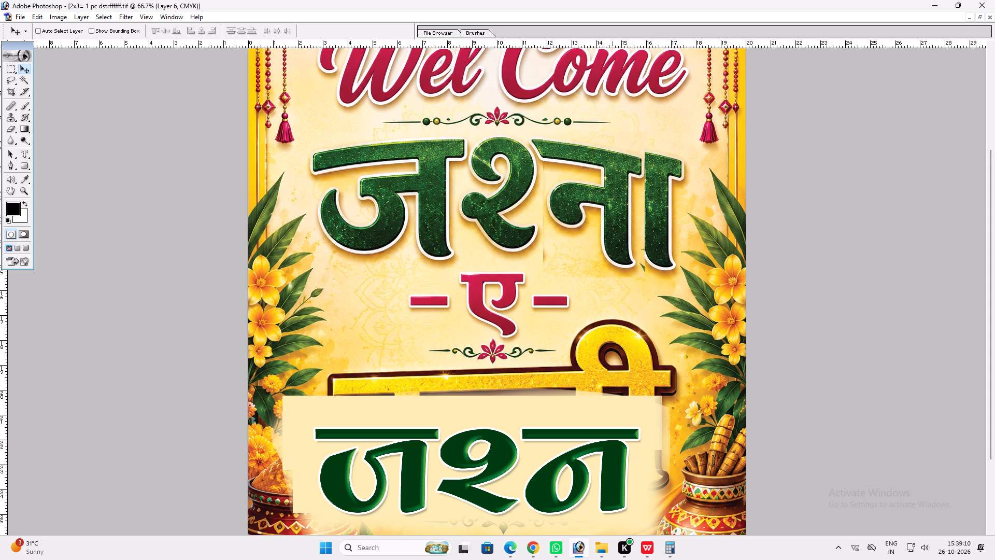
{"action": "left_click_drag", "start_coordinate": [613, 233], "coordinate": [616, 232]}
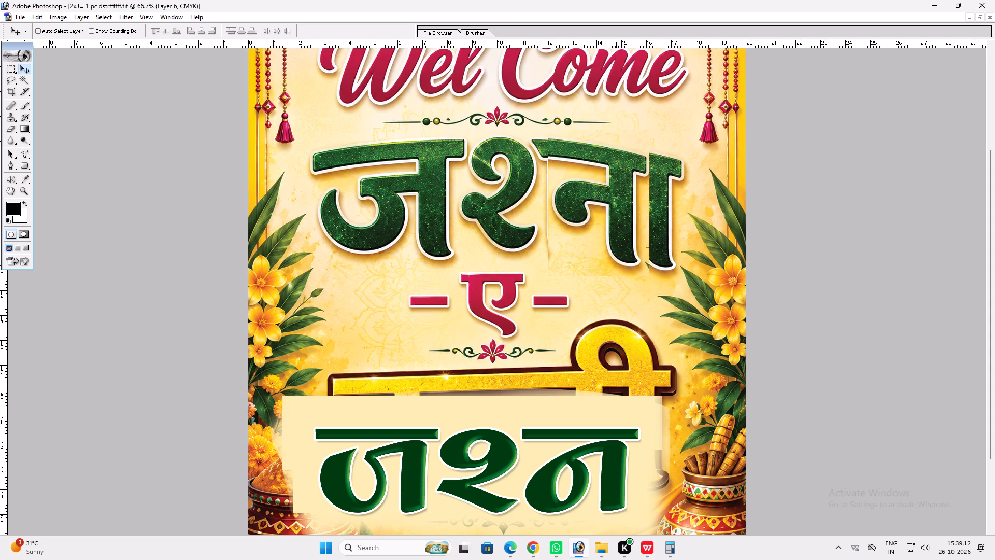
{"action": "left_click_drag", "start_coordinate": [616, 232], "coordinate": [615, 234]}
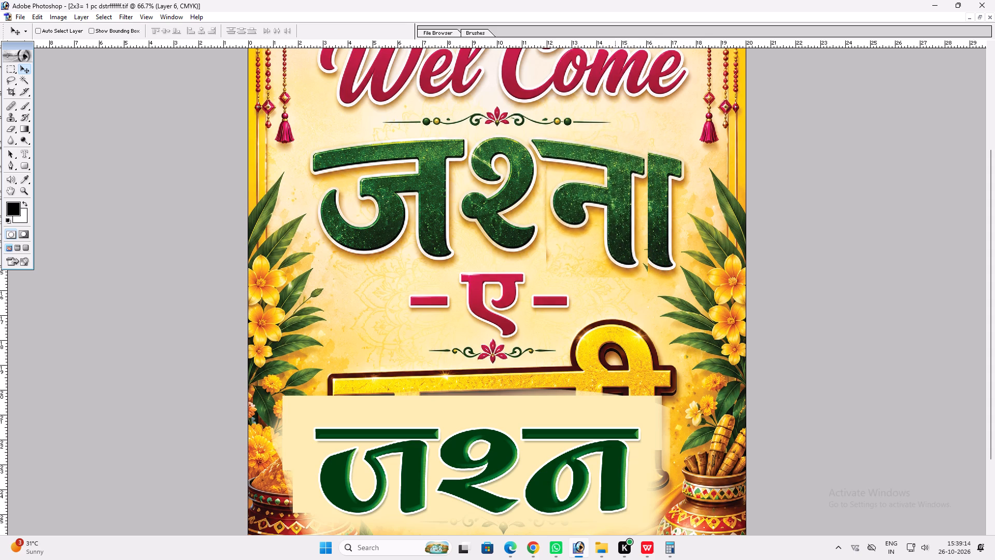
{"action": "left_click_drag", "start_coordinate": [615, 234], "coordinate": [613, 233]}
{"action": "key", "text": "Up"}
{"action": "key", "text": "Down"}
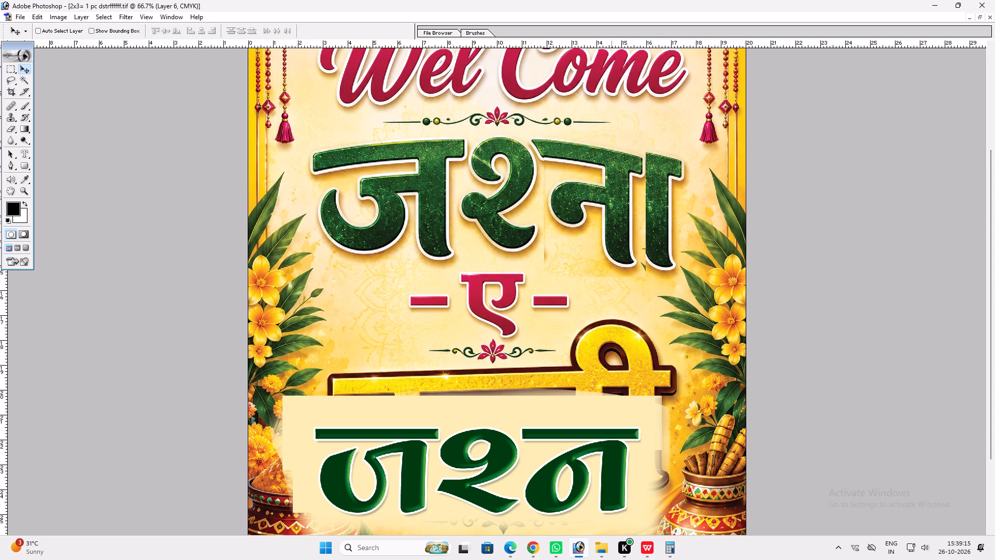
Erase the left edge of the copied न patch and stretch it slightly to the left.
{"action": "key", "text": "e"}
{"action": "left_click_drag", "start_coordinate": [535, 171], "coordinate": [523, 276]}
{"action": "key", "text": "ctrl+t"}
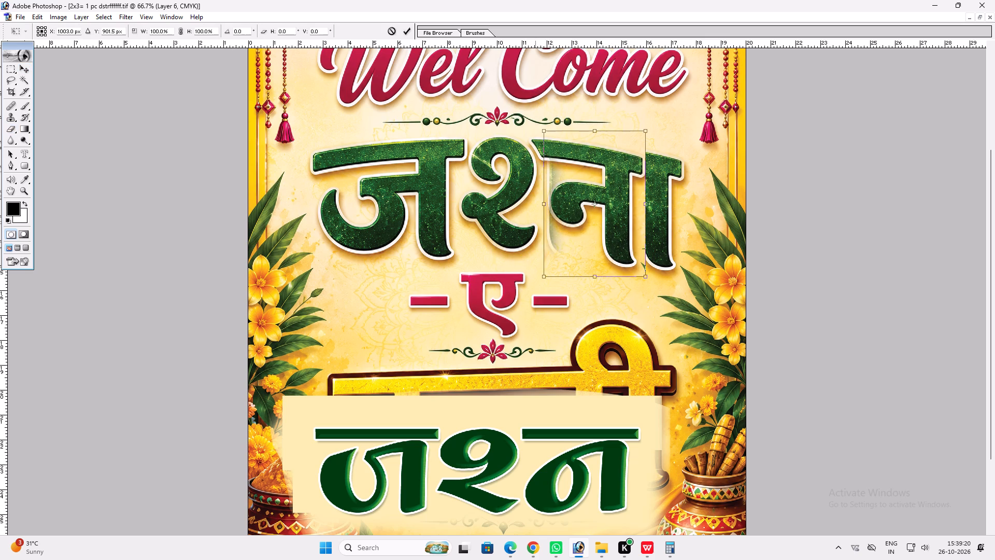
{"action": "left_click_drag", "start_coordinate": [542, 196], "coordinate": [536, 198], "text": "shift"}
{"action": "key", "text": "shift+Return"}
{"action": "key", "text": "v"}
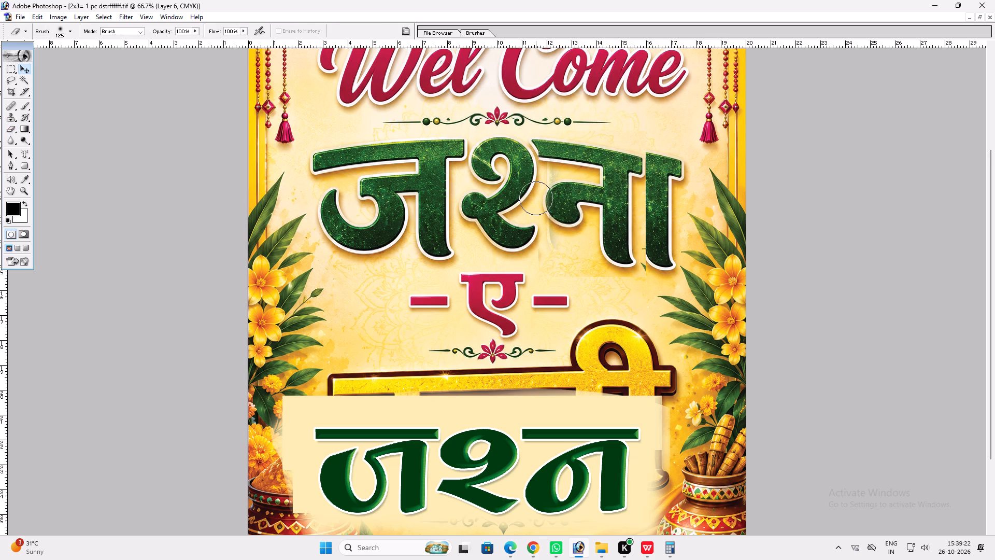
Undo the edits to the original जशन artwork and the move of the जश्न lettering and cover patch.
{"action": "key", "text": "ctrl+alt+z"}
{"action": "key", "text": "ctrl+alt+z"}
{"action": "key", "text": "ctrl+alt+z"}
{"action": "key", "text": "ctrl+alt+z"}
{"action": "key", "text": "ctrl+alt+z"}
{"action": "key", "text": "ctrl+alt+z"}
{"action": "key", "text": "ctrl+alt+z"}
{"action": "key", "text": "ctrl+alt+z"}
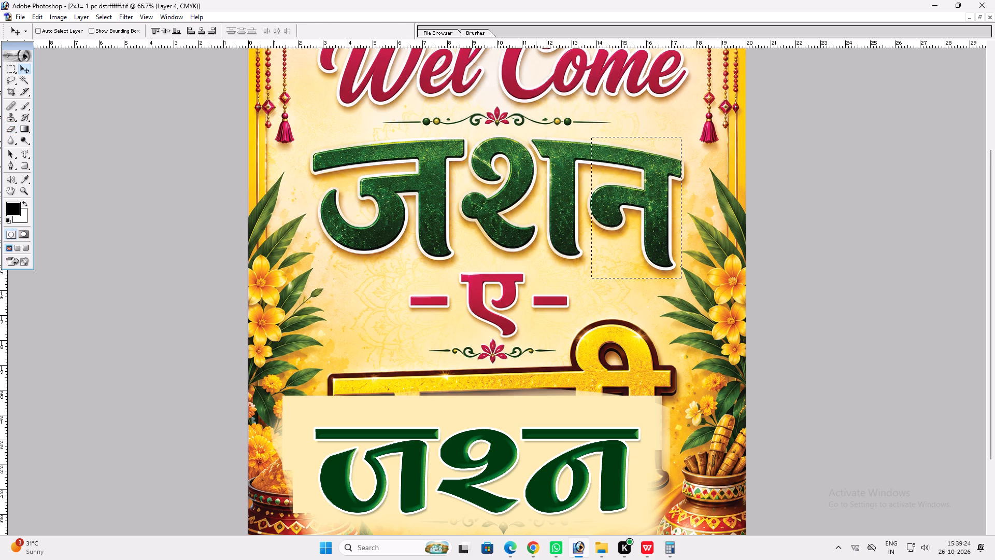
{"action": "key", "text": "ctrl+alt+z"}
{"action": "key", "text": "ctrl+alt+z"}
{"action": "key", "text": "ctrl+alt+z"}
Add a rasterized copy of the जश्न lettering behind the original, with Motion Blur at a 75° angle and about 32 pixels.
{"action": "key", "text": "v"}
{"action": "key", "text": "v"}
{"action": "left_click", "coordinate": [594, 194], "text": "ctrl"}
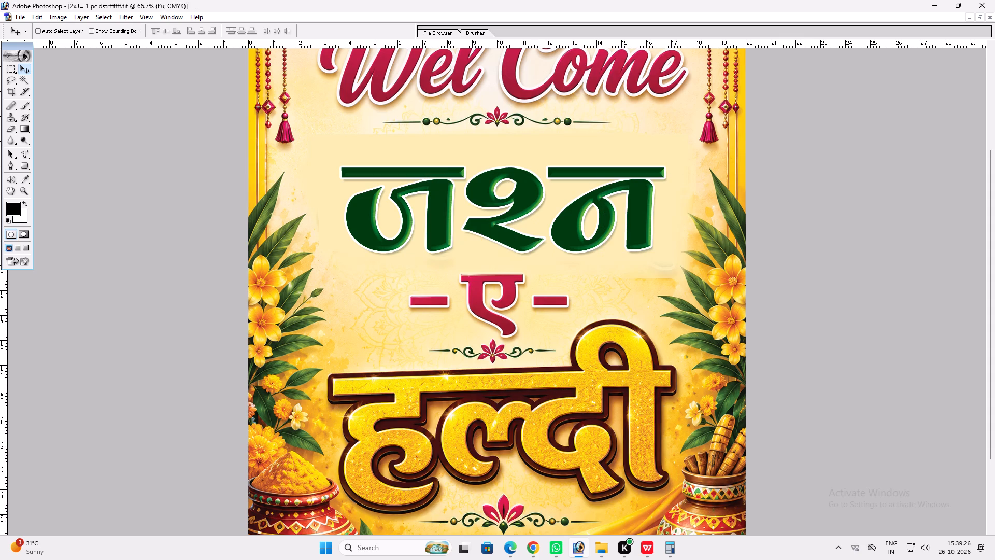
{"action": "key", "text": "alt+l"}
{"action": "key", "text": "alt+y"}
{"action": "key", "text": "alt+d"}
{"action": "key", "text": "alt+l"}
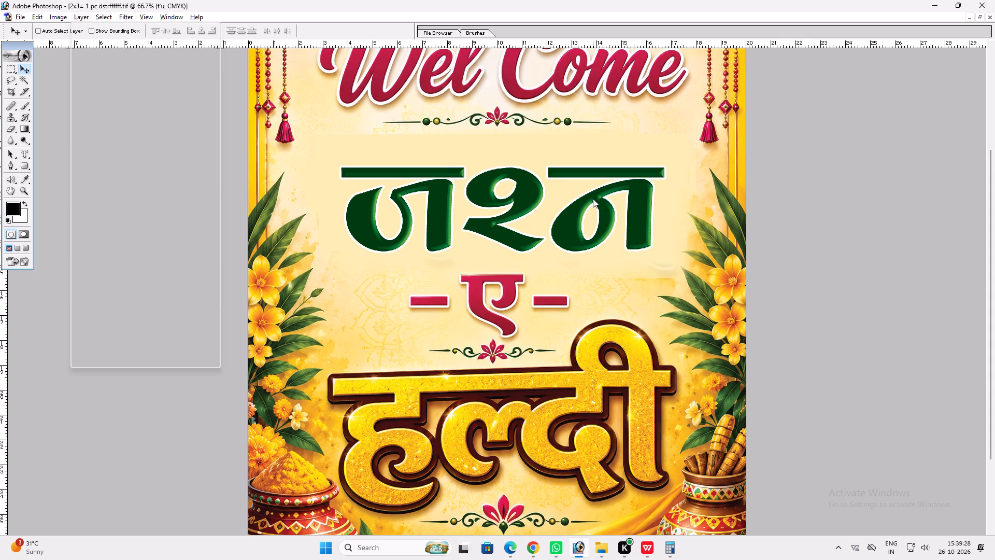
{"action": "left_click", "coordinate": [593, 199]}
{"action": "key", "text": "ctrl+j"}
{"action": "key", "text": "alt+t"}
{"action": "type", "text": "bm"}
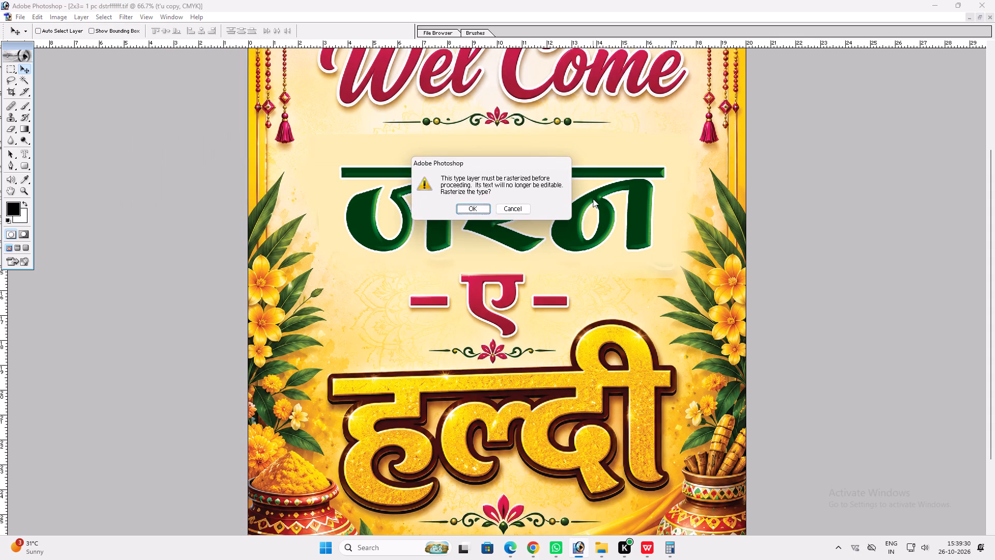
{"action": "key", "text": "Return"}
{"action": "left_click_drag", "start_coordinate": [688, 370], "coordinate": [666, 369]}
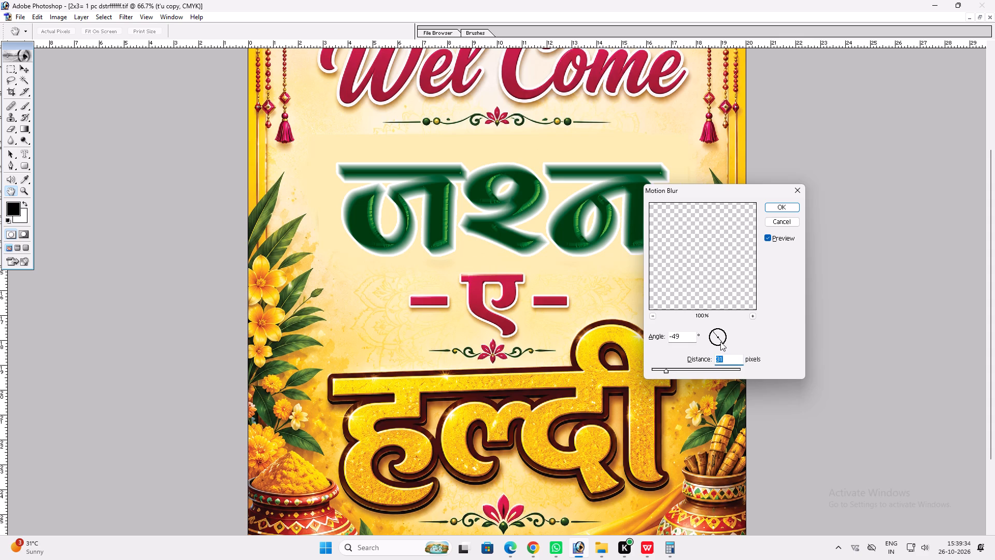
{"action": "left_click", "coordinate": [720, 342]}
{"action": "left_click", "coordinate": [667, 371]}
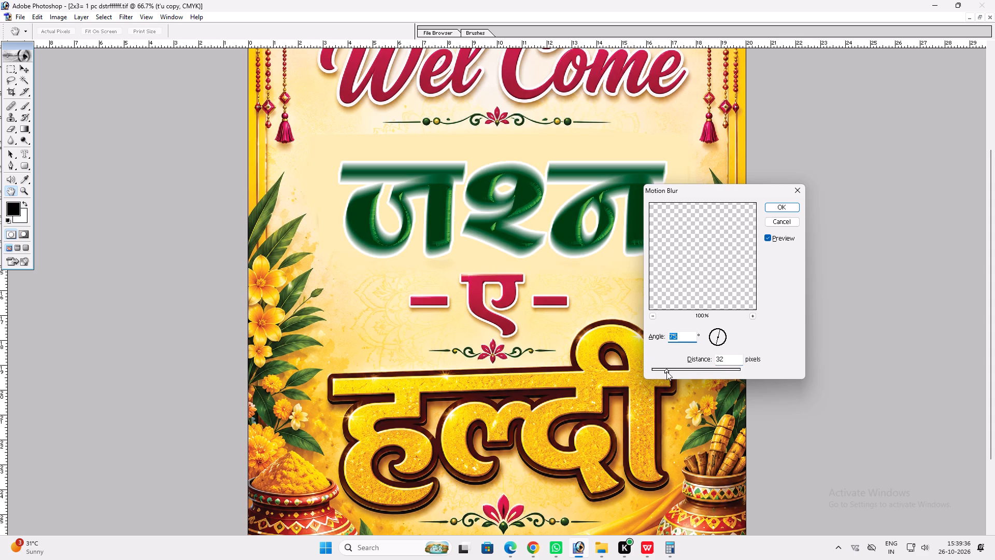
{"action": "left_click", "coordinate": [665, 371]}
{"action": "key", "text": "Return"}
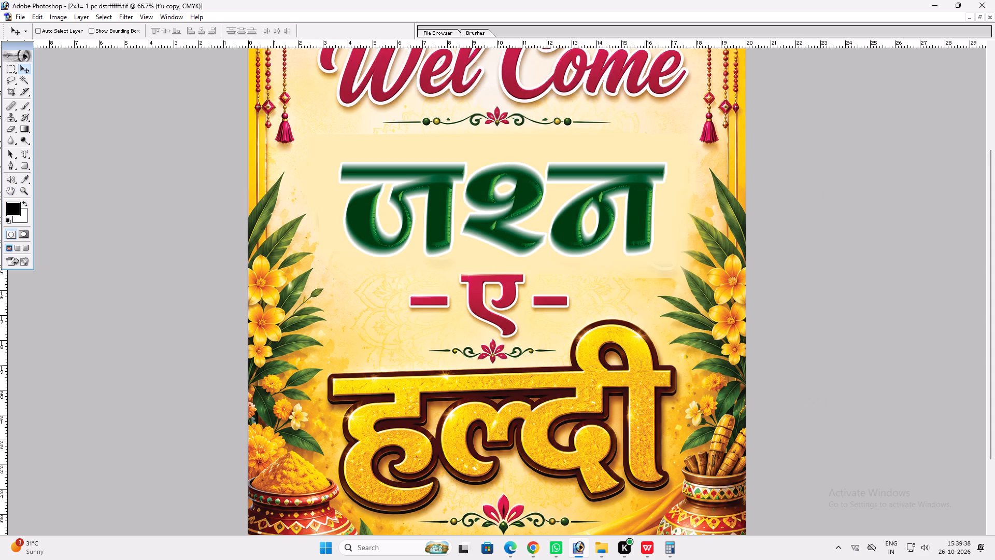
{"action": "key", "text": "ctrl+bracketleft"}
{"action": "key", "text": "v"}
{"action": "key", "text": "v"}
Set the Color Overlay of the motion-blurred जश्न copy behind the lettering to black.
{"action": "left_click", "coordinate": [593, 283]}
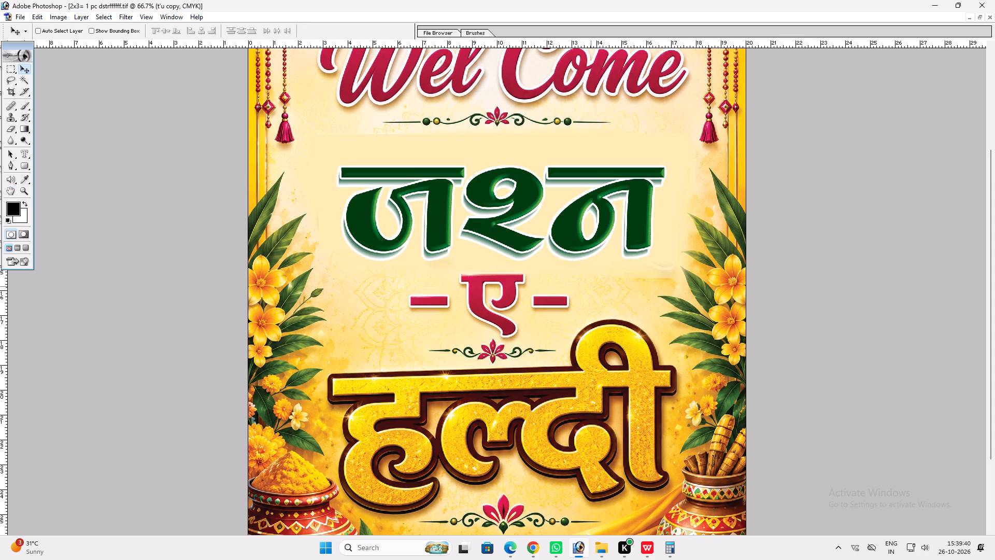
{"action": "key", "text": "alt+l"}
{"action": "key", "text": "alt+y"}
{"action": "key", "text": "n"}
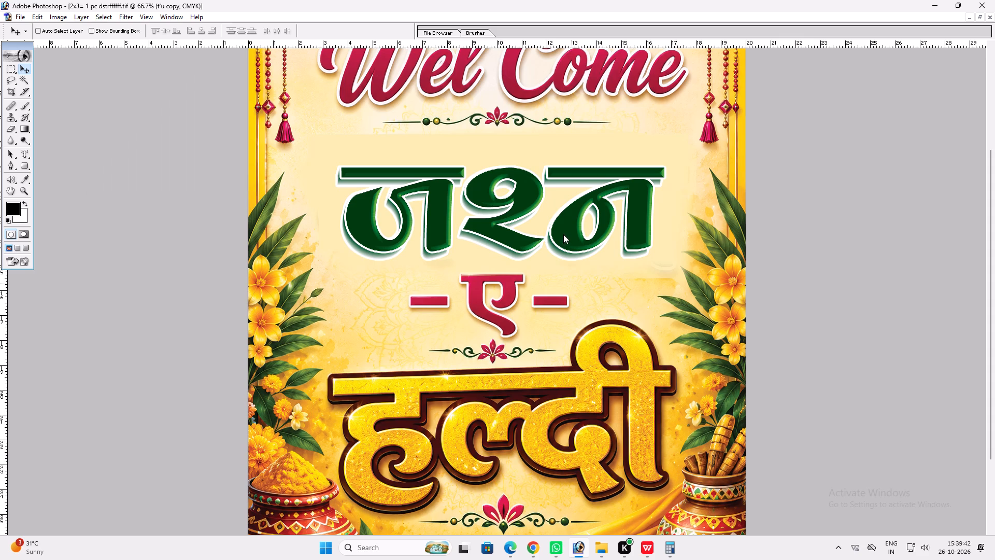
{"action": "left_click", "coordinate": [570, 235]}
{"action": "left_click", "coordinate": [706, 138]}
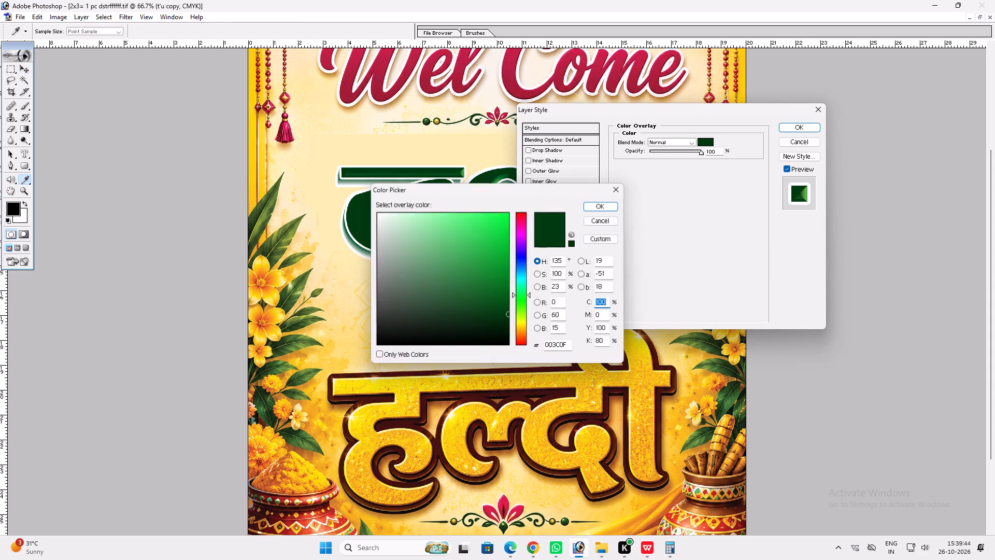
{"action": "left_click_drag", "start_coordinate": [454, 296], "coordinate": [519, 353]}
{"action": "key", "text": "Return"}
Set the blurred copy's Stroke color to crimson A81D35, sampled from the Wel Come lettering.
{"action": "left_click", "coordinate": [551, 269]}
{"action": "left_click", "coordinate": [549, 263]}
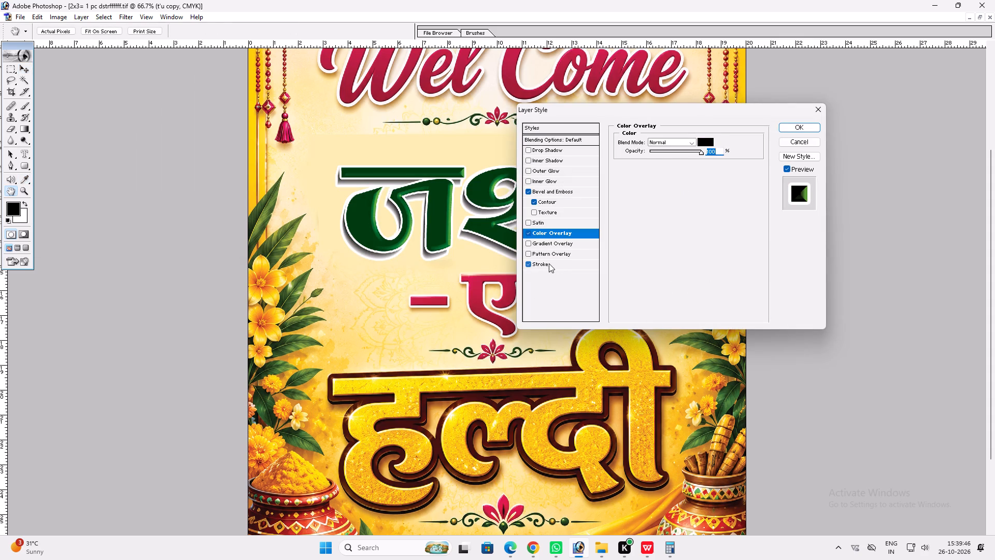
{"action": "left_click", "coordinate": [640, 201]}
{"action": "left_click", "coordinate": [460, 89]}
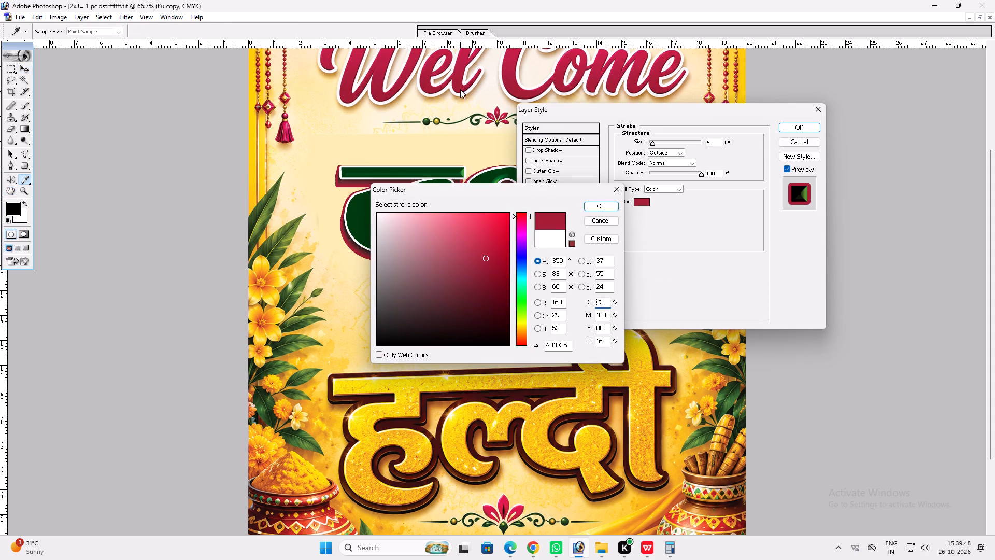
{"action": "key", "text": "shift+Tab"}
{"action": "key", "text": "Tab"}
{"action": "key", "text": "Return"}
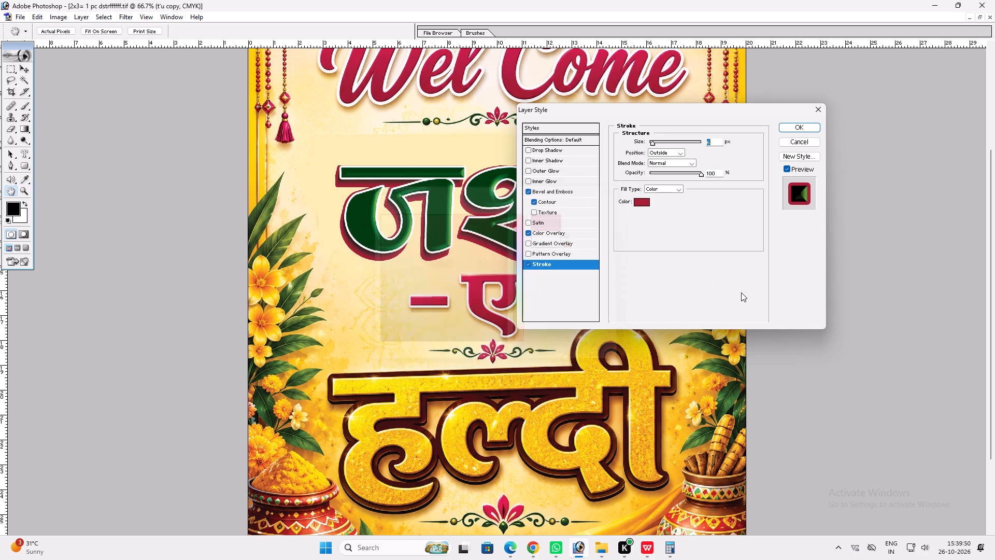
Set the blurred copy's Color Overlay to pure yellow, C 0, M 0, Y 100, K 0, and apply the layer style.
{"action": "left_click", "coordinate": [568, 231]}
{"action": "left_click", "coordinate": [700, 143]}
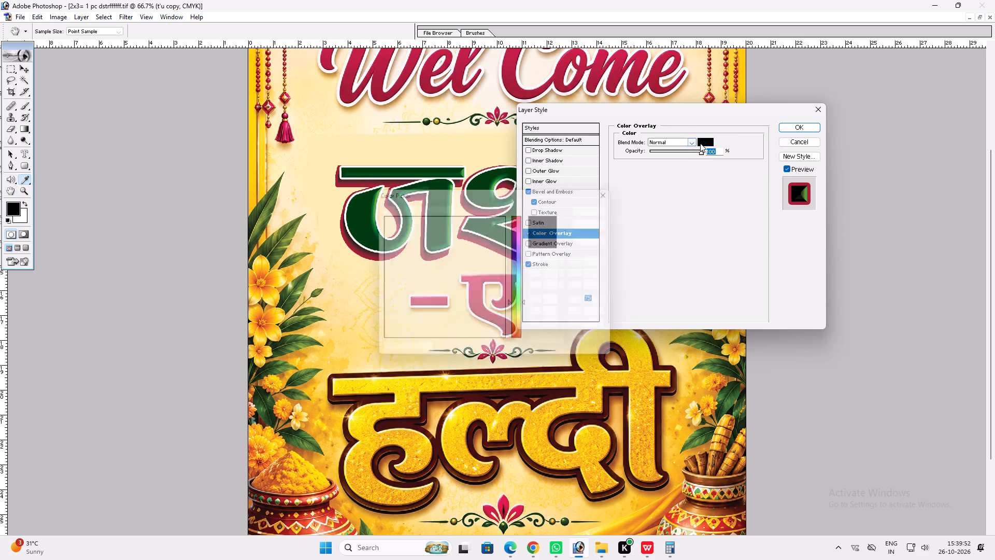
{"action": "key", "text": "0"}
{"action": "key", "text": "Tab"}
{"action": "key", "text": "0"}
{"action": "key", "text": "Tab"}
{"action": "key", "text": "shift+Tab"}
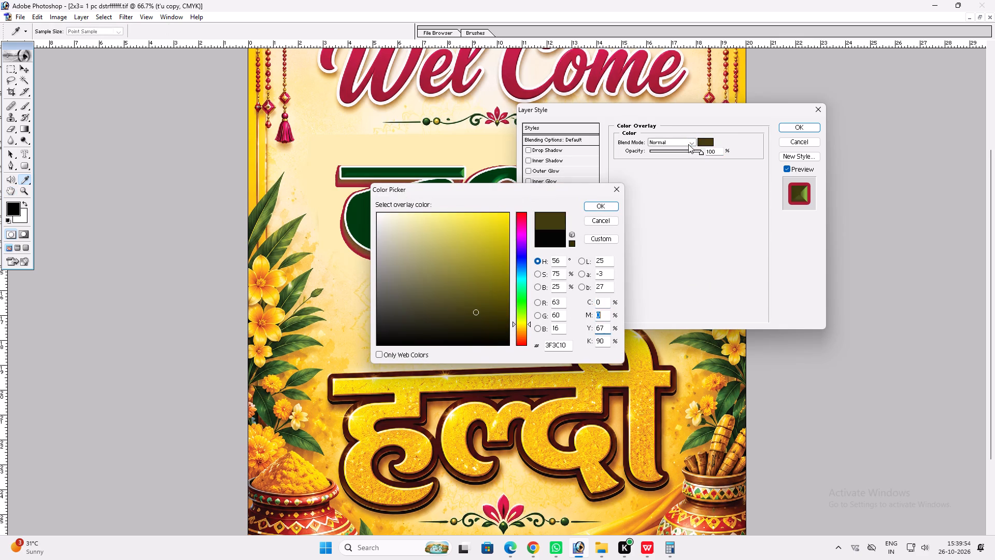
{"action": "key", "text": "Tab"}
{"action": "type", "text": "100"}
{"action": "key", "text": "Tab"}
{"action": "key", "text": "0"}
{"action": "key", "text": "Return"}
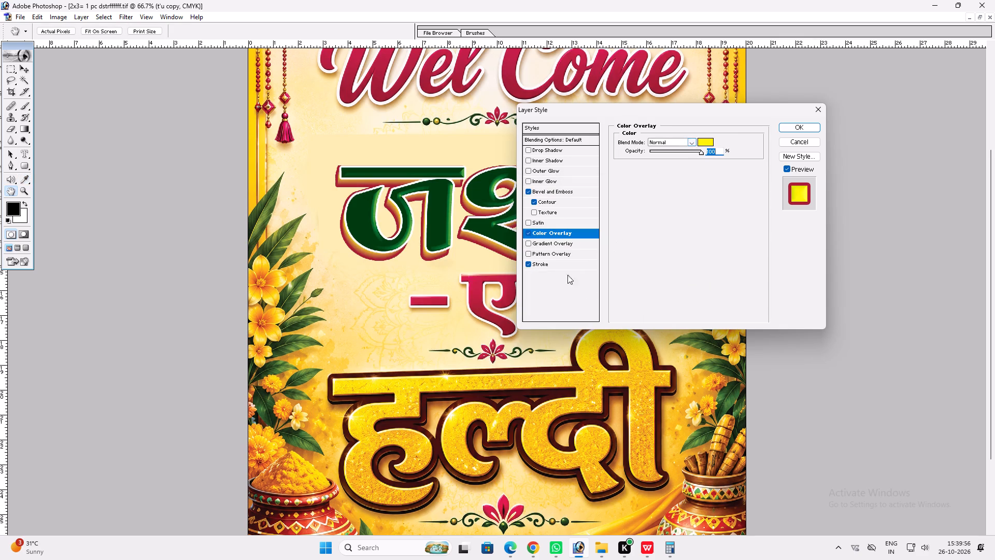
{"action": "key", "text": "Return"}
Thin the crimson stroke on the blurred जश्न copy and nudge the copy one step to the left.
{"action": "key", "text": "alt+l"}
{"action": "key", "text": "alt+y"}
{"action": "key", "text": "k"}
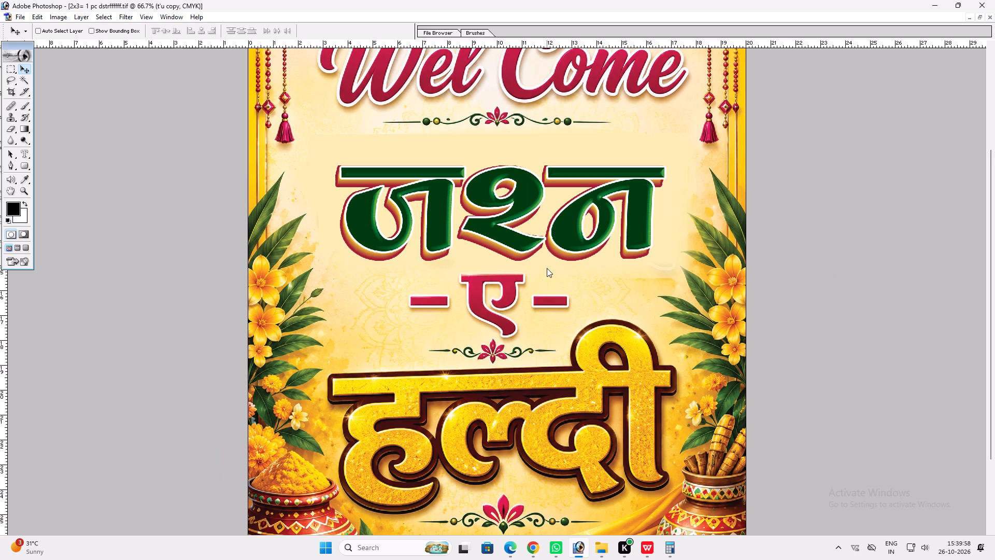
{"action": "scroll", "coordinate": [672, 268], "scroll_direction": "down", "scroll_amount": 3}
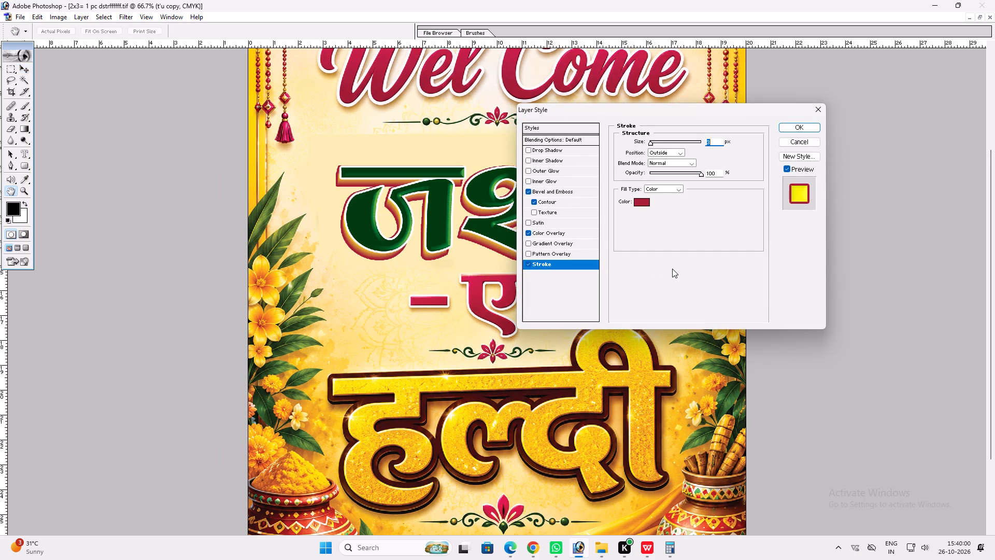
{"action": "key", "text": "Return"}
{"action": "key", "text": "Right"}
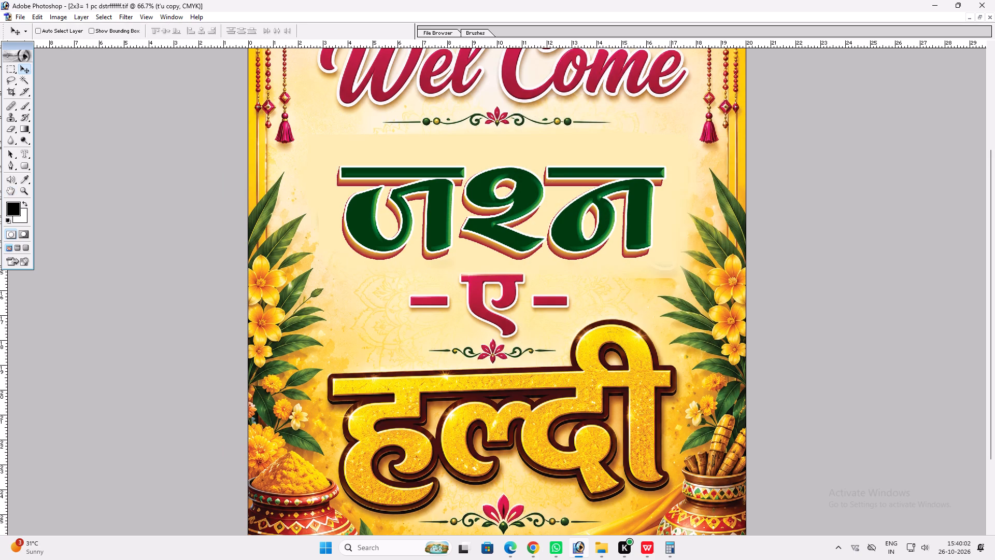
{"action": "key", "text": "Right"}
{"action": "key", "text": "Left"}
{"action": "key", "text": "Left"}
{"action": "key", "text": "Left"}
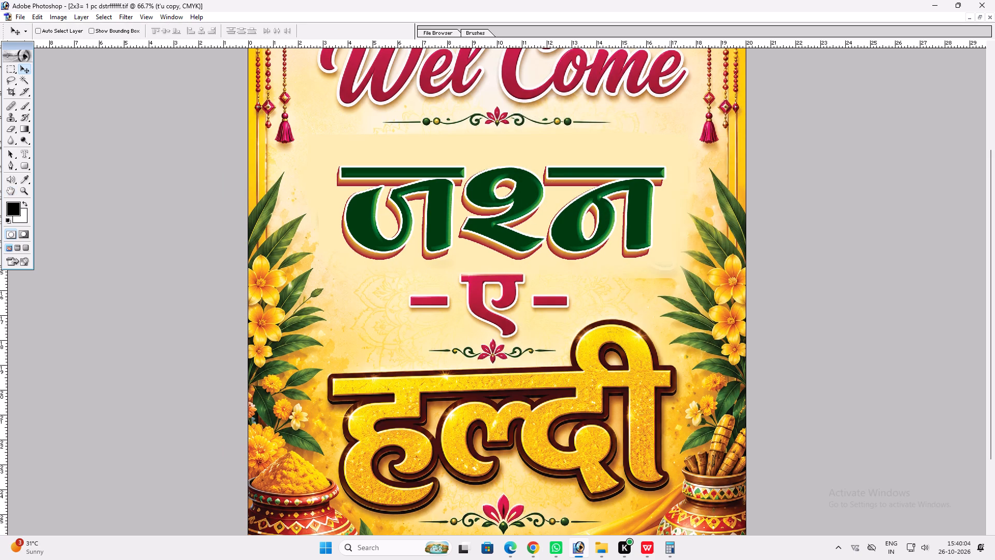
Select the green जश्न lettering layer and thin its white stroke.
{"action": "left_click", "coordinate": [648, 232], "text": "ctrl"}
{"action": "left_click", "coordinate": [643, 226], "text": "ctrl"}
{"action": "key", "text": "alt+l"}
{"action": "key", "text": "alt+y"}
{"action": "key", "text": "k"}
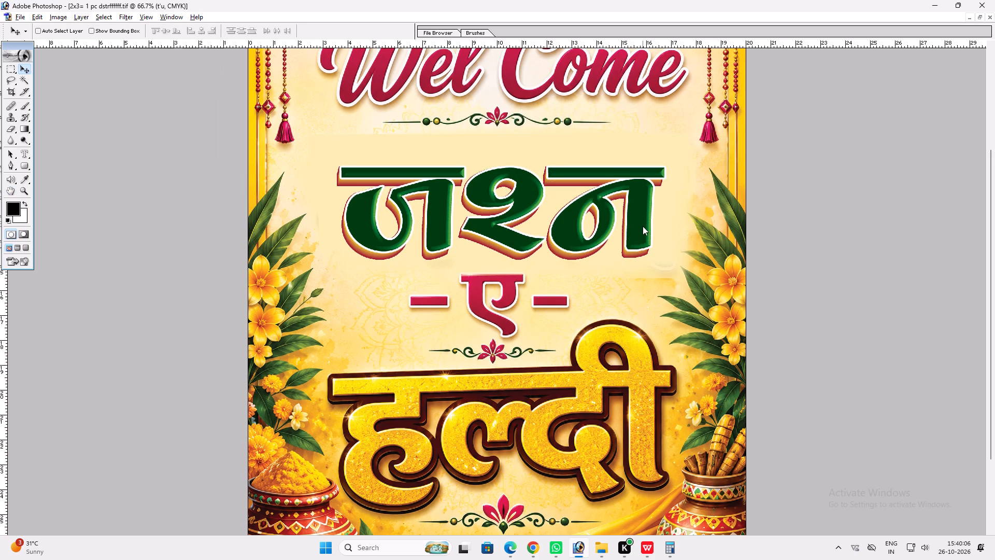
{"action": "scroll", "coordinate": [679, 285], "scroll_direction": "down", "scroll_amount": 2}
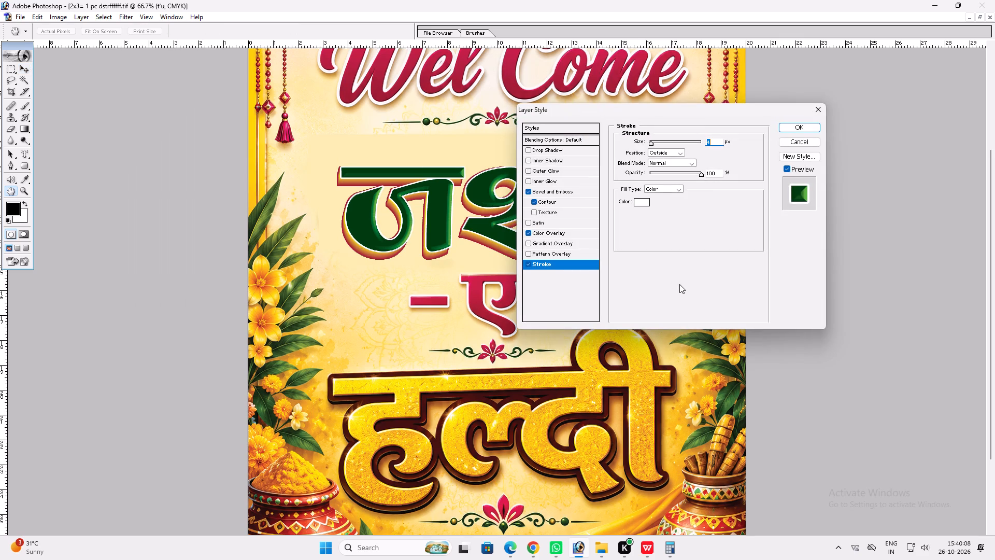
{"action": "key", "text": "Return"}
Nudge the green जश्न lettering four steps up and four steps left from its shadow.
{"action": "key", "text": "Up"}
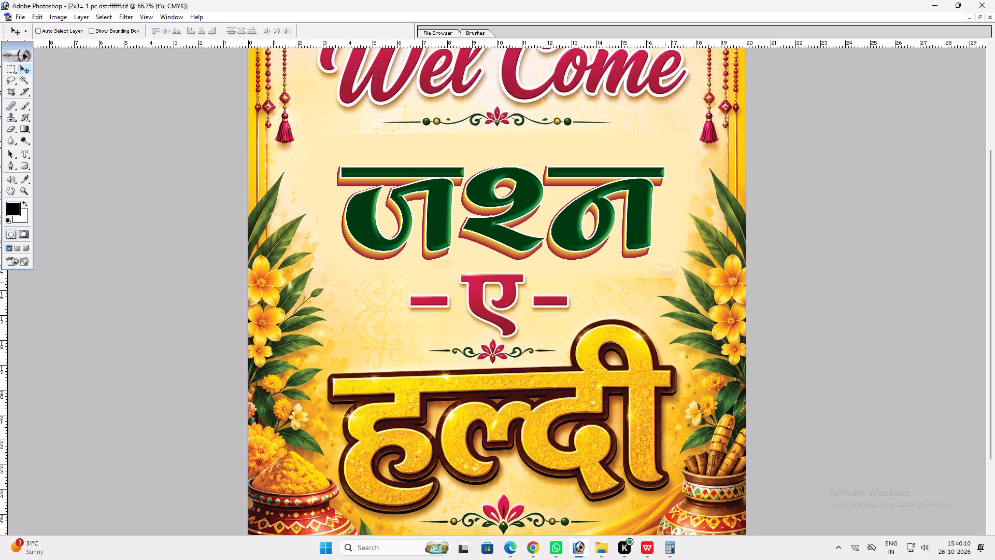
{"action": "key", "text": "Left"}
{"action": "key", "text": "Left"}
{"action": "key", "text": "Up"}
{"action": "key", "text": "Up"}
{"action": "key", "text": "Left"}
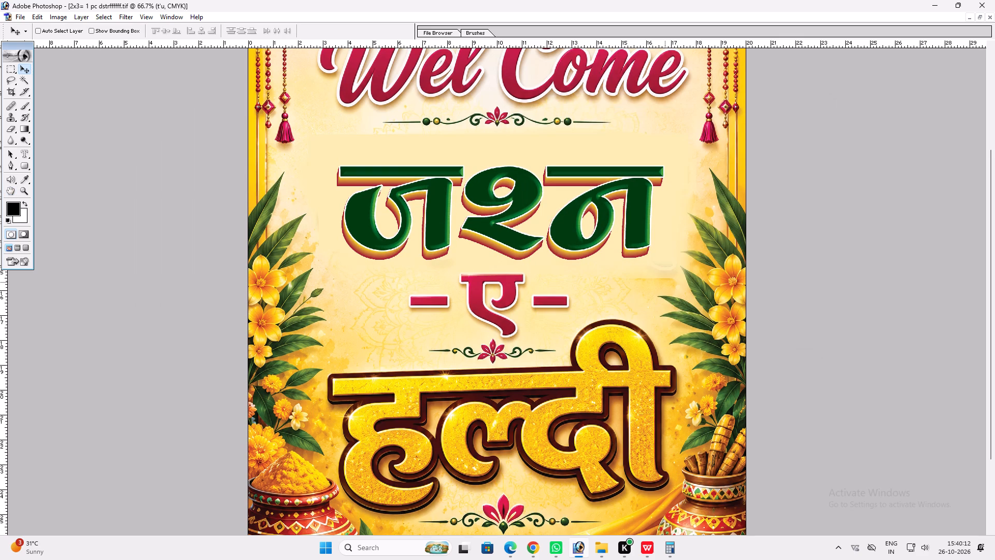
{"action": "key", "text": "Left"}
{"action": "key", "text": "Up"}
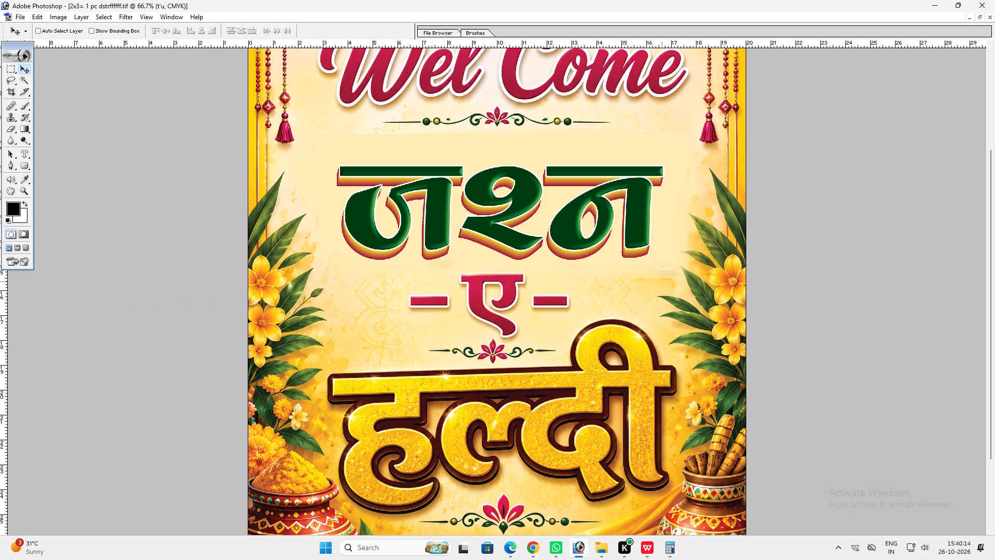
View the whole haldi poster, save it and close it.
{"action": "key", "text": "space"}
{"action": "key", "text": "space"}
{"action": "key", "text": "space"}
{"action": "key", "text": "space"}
{"action": "key", "text": "space"}
{"action": "key", "text": "space"}
{"action": "key", "text": "space"}
{"action": "key", "text": "space"}
{"action": "key", "text": "space"}
{"action": "right_click", "coordinate": [630, 256]}
{"action": "left_click_drag", "start_coordinate": [653, 257], "coordinate": [659, 259]}
{"action": "key", "text": "v"}
{"action": "key", "text": "v"}
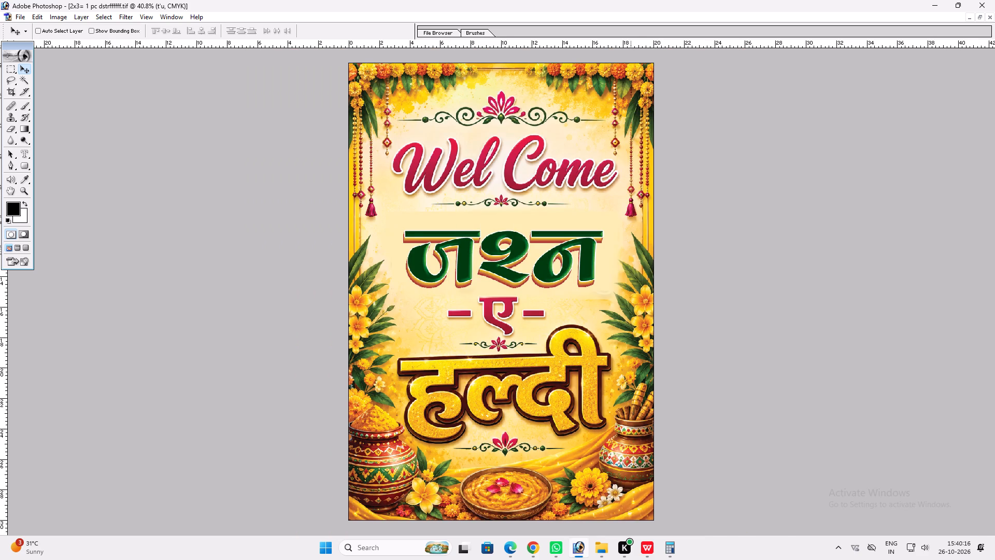
{"action": "key", "text": "ctrl+s"}
{"action": "key", "text": "ctrl+w"}
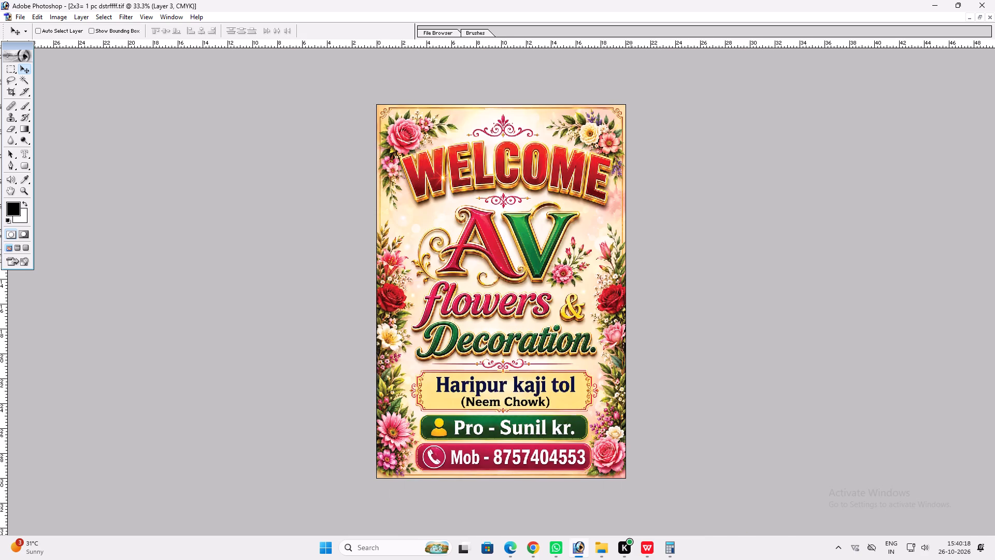
Close the remaining open AV Flowers poster documents.
{"action": "key", "text": "ctrl+w"}
{"action": "key", "text": "ctrl+w"}
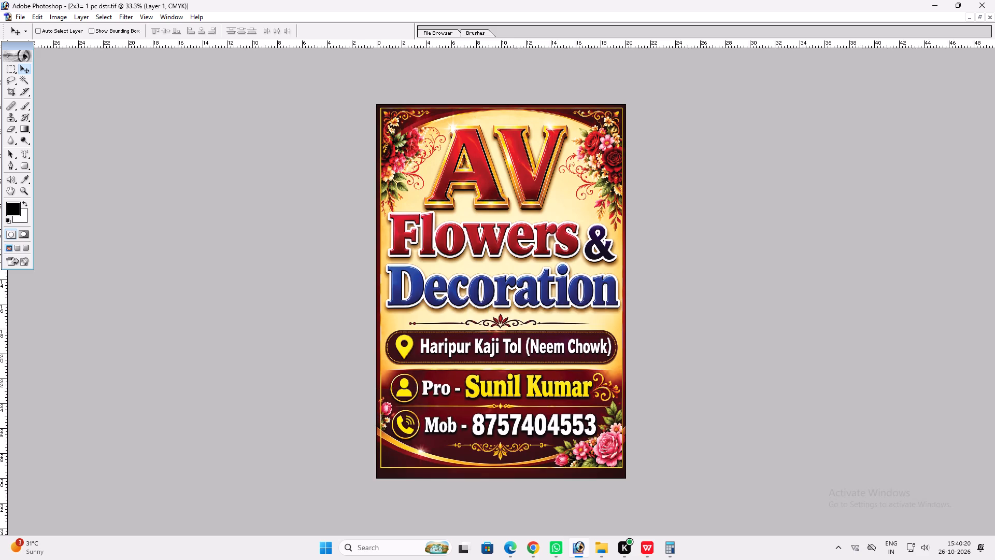
{"action": "key", "text": "ctrl+w"}
Open 2x3= 1 pc dstr from the Av Flowers folder, check its image size and close it.
{"action": "double_click", "coordinate": [631, 249]}
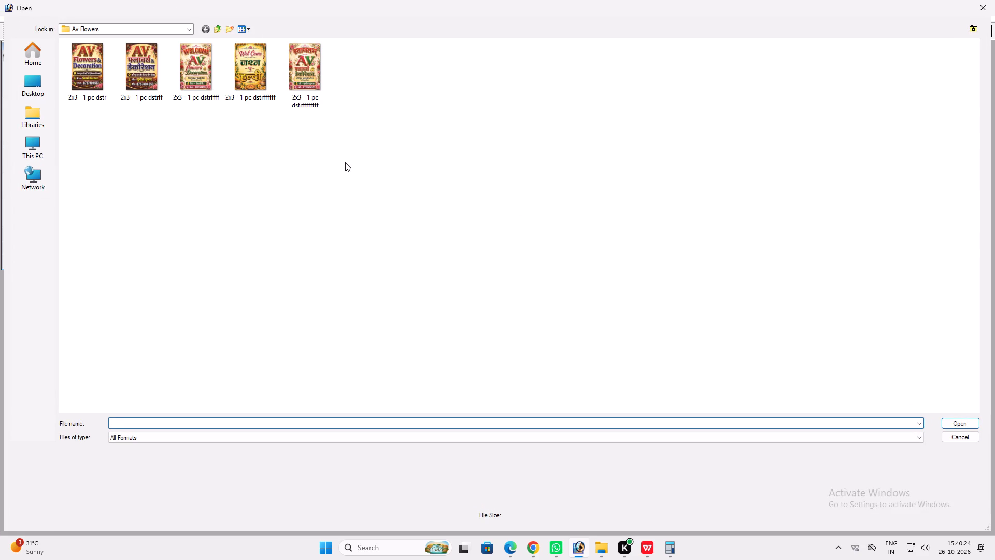
{"action": "left_click", "coordinate": [97, 68]}
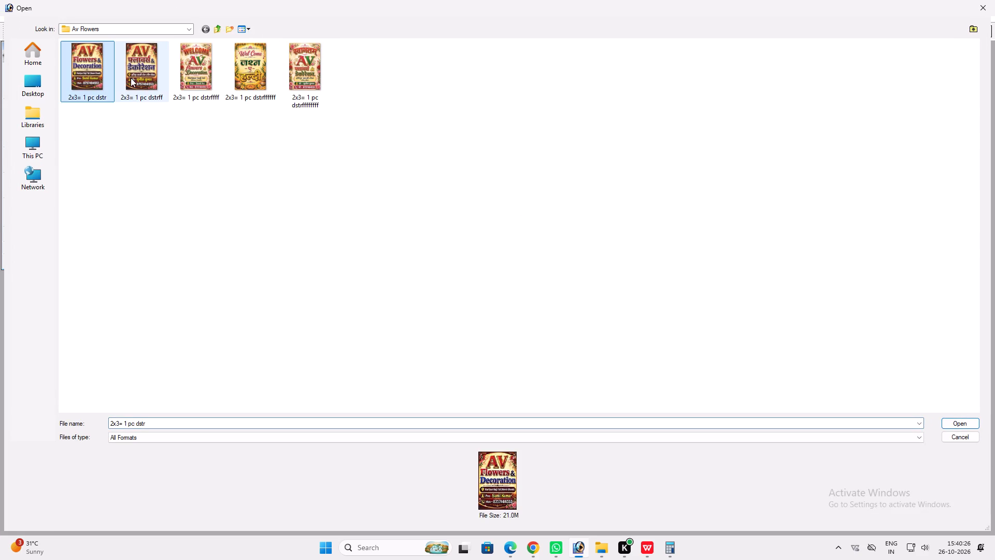
{"action": "key", "text": "Return"}
{"action": "key", "text": "alt+i"}
{"action": "key", "text": "alt+i"}
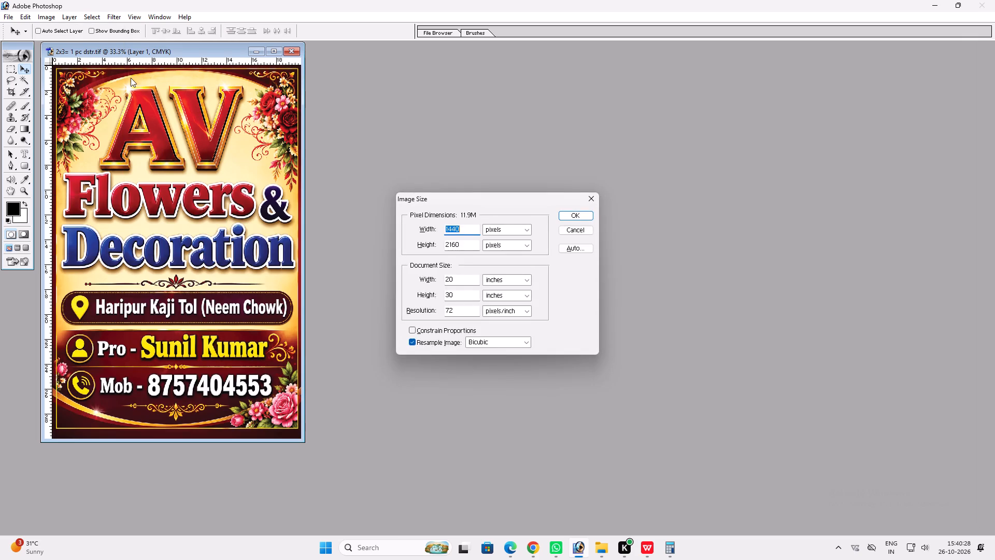
{"action": "key", "text": "Return"}
{"action": "key", "text": "ctrl+w"}
Switch to Calculator and work out 20 × 30 and 2.5 × 2 × 5 × 25.
{"action": "double_click", "coordinate": [188, 160]}
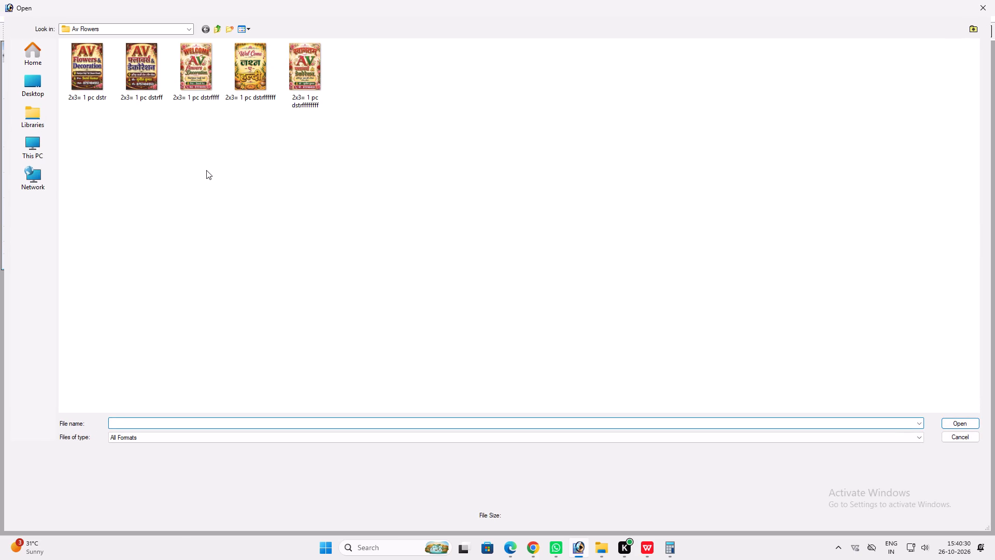
{"action": "left_click", "coordinate": [676, 549]}
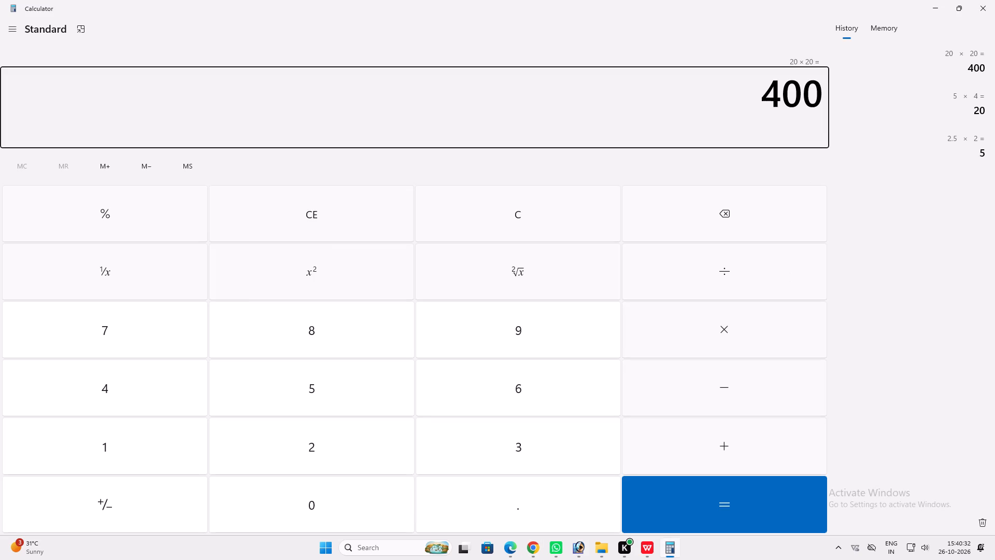
{"action": "key", "text": "Return"}
{"action": "type", "text": "020*30"}
{"action": "key", "text": "Return"}
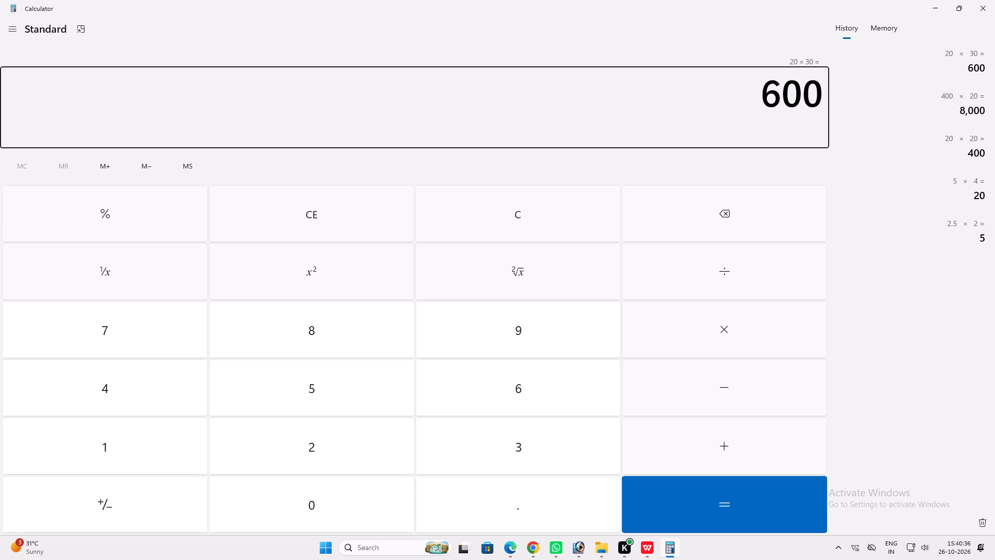
{"action": "key", "text": "Return"}
{"action": "type", "text": "02.5*2"}
{"action": "key", "text": "Return"}
{"action": "type", "text": "*5"}
{"action": "key", "text": "Return"}
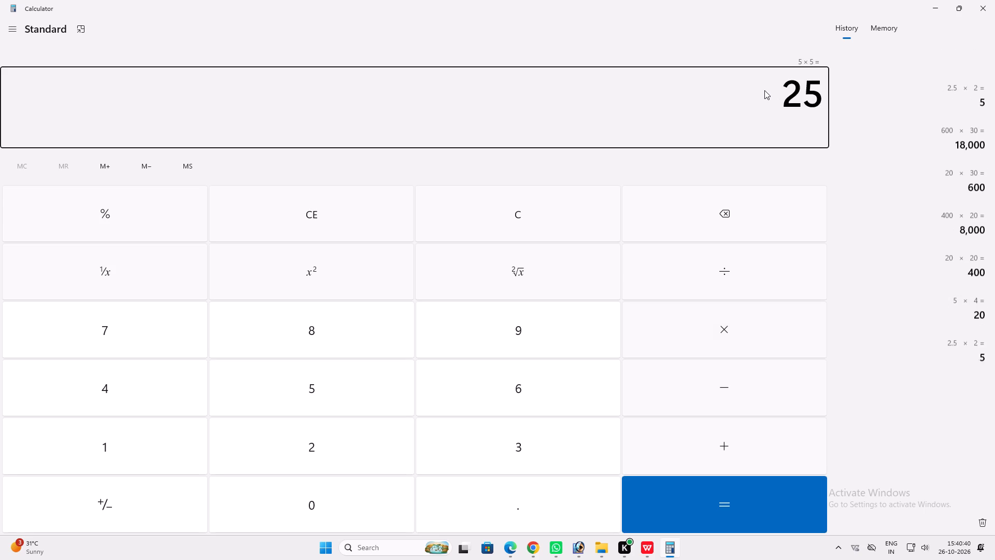
{"action": "key", "text": "asterisk"}
{"action": "key", "text": "2"}
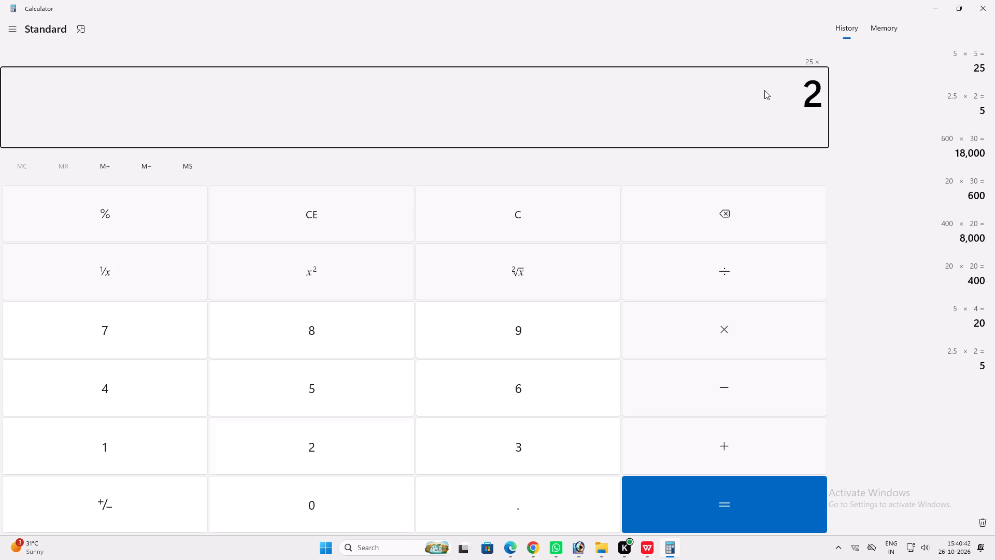
{"action": "key", "text": "5"}
{"action": "key", "text": "Return"}
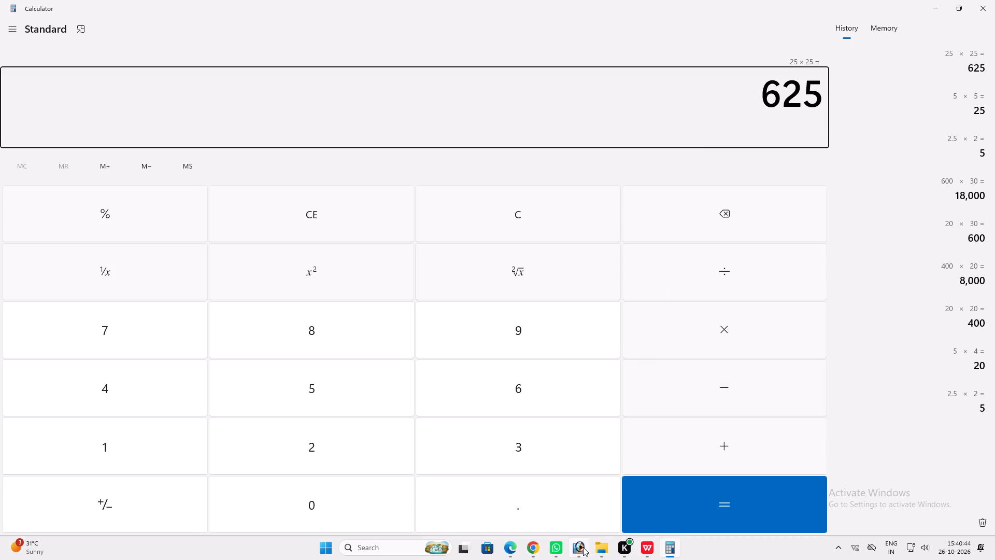
Return to Photoshop's Open dialog and rename the file 2x3= 1 pc dstr as "2x3= 1 pc str", replacing the d with a space.
{"action": "left_click", "coordinate": [581, 547]}
{"action": "left_click", "coordinate": [570, 550]}
{"action": "left_click", "coordinate": [418, 150]}
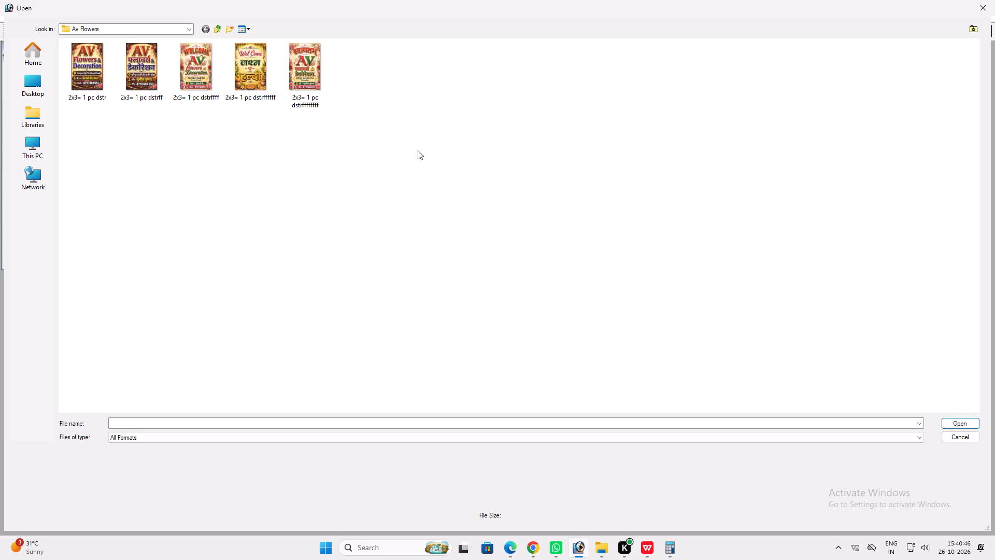
{"action": "left_click", "coordinate": [662, 541]}
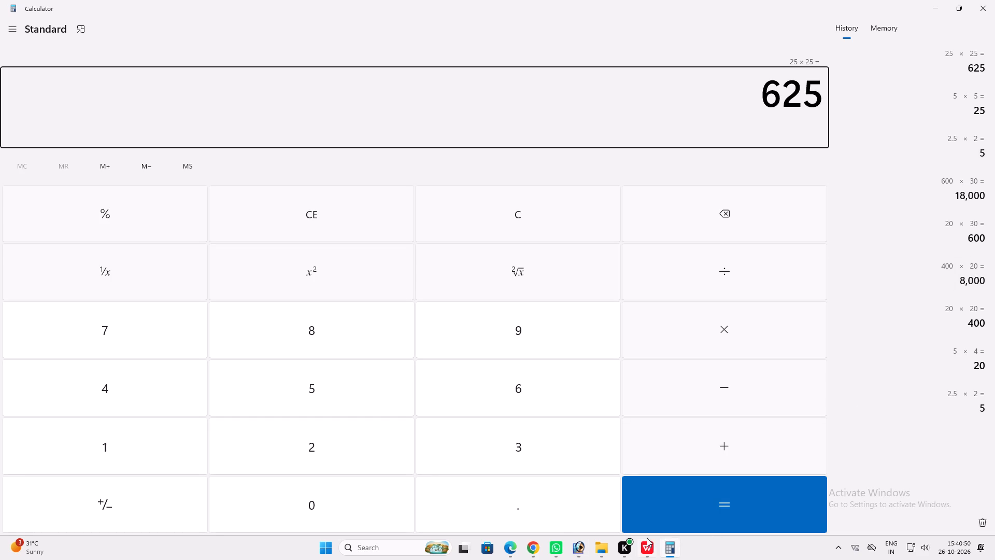
{"action": "left_click", "coordinate": [584, 545]}
{"action": "left_click", "coordinate": [67, 68]}
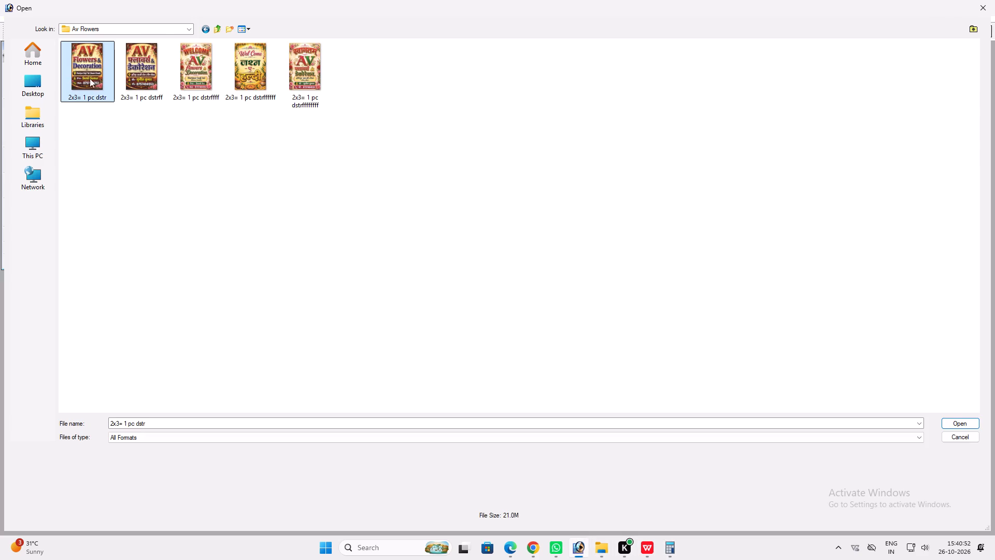
{"action": "key", "text": "F2"}
{"action": "left_click", "coordinate": [99, 101]}
{"action": "key", "text": "space"}
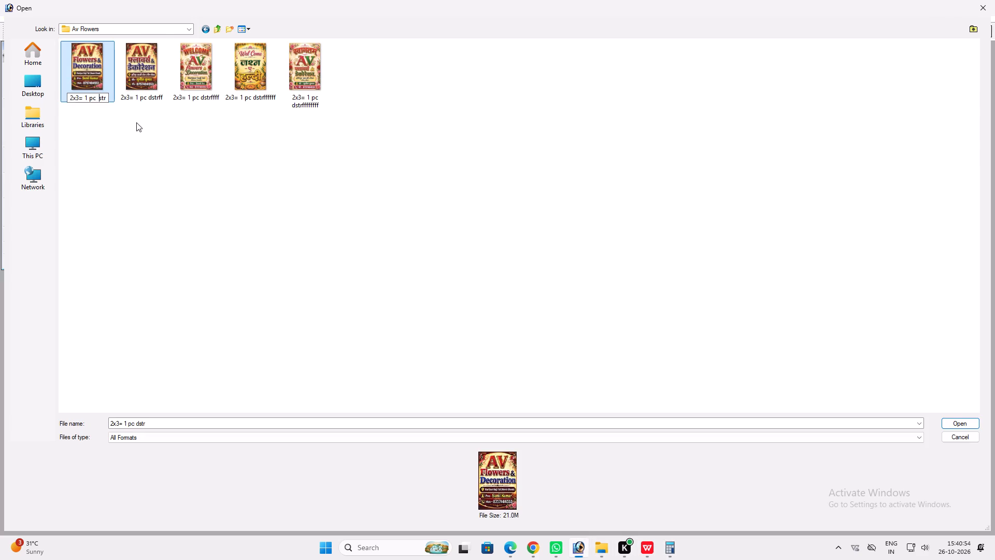
{"action": "left_click", "coordinate": [139, 87]}
{"action": "left_click", "coordinate": [179, 162]}
Rename the Hindi AV Flowers poster and the English Welcome poster files, replacing the d before "str" with a space.
{"action": "left_click", "coordinate": [147, 69]}
{"action": "key", "text": "F2"}
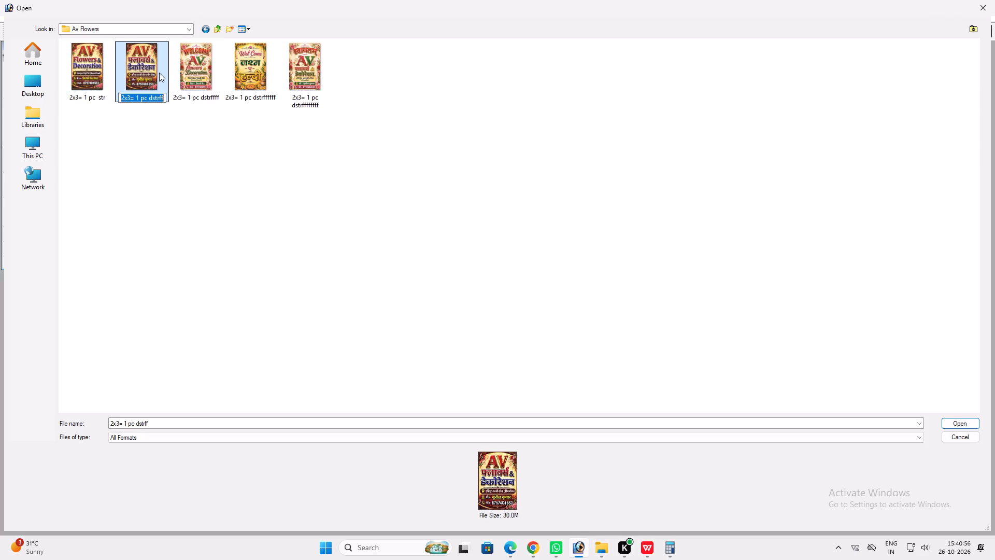
{"action": "left_click_drag", "start_coordinate": [151, 101], "coordinate": [146, 101]}
{"action": "key", "text": "space"}
{"action": "left_click", "coordinate": [170, 142]}
{"action": "left_click", "coordinate": [206, 76]}
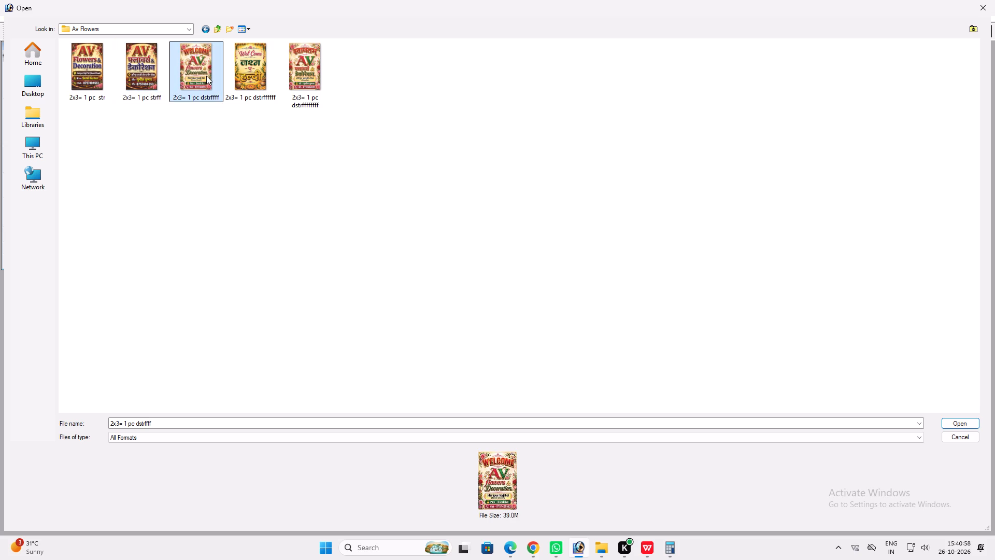
{"action": "key", "text": "F2"}
{"action": "left_click", "coordinate": [205, 99]}
{"action": "key", "text": "space"}
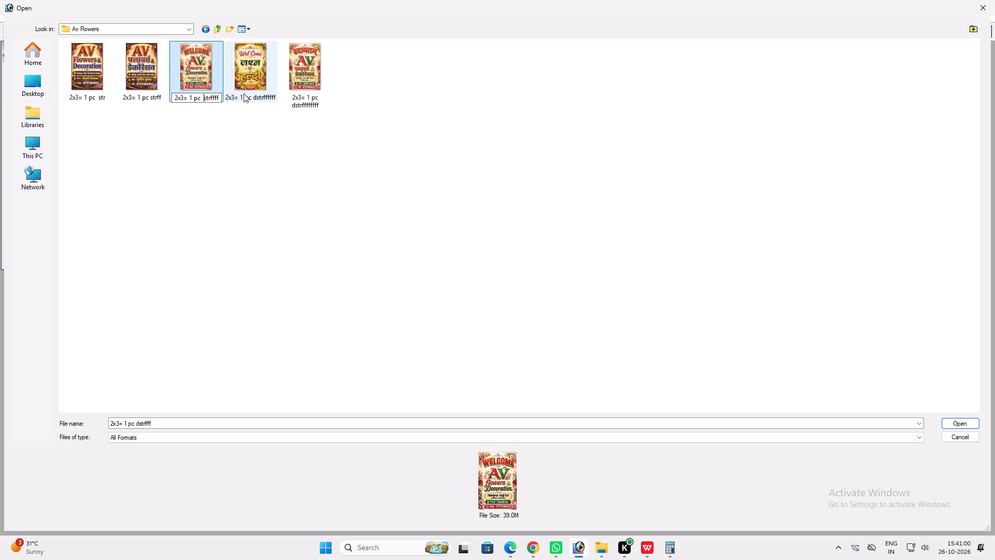
Rename the जश्न-ए-हल्दी poster and the Hindi welcome AV poster files, replacing the d before "str" with a space.
{"action": "left_click", "coordinate": [249, 72]}
{"action": "key", "text": "F2"}
{"action": "left_click", "coordinate": [254, 97]}
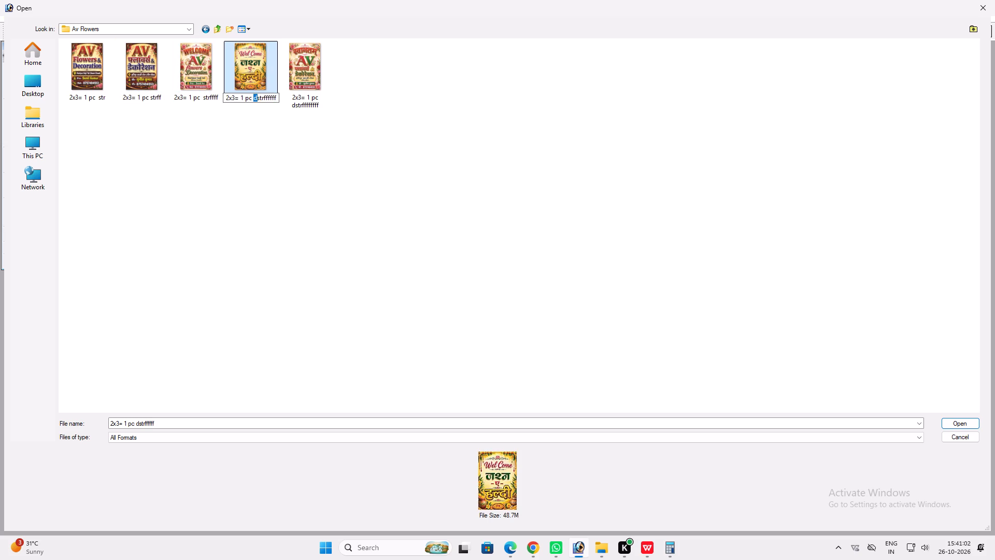
{"action": "key", "text": "space"}
{"action": "left_click", "coordinate": [285, 142]}
{"action": "left_click", "coordinate": [313, 66]}
{"action": "key", "text": "F2"}
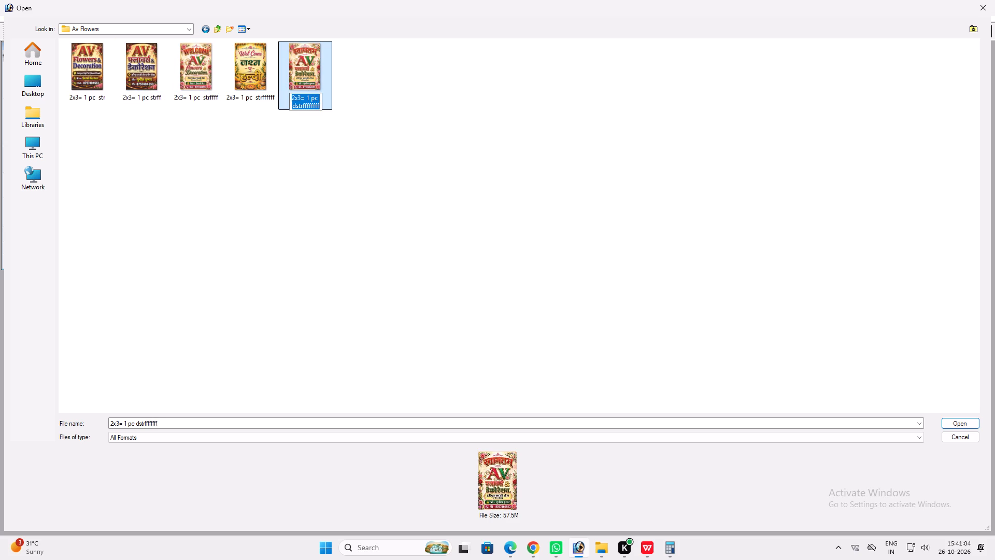
{"action": "left_click", "coordinate": [295, 105]}
{"action": "key", "text": "space"}
{"action": "left_click", "coordinate": [295, 146]}
Copy the Av Flowers folder from 26.10.2026 into its ok Print subfolder.
{"action": "left_click", "coordinate": [213, 30]}
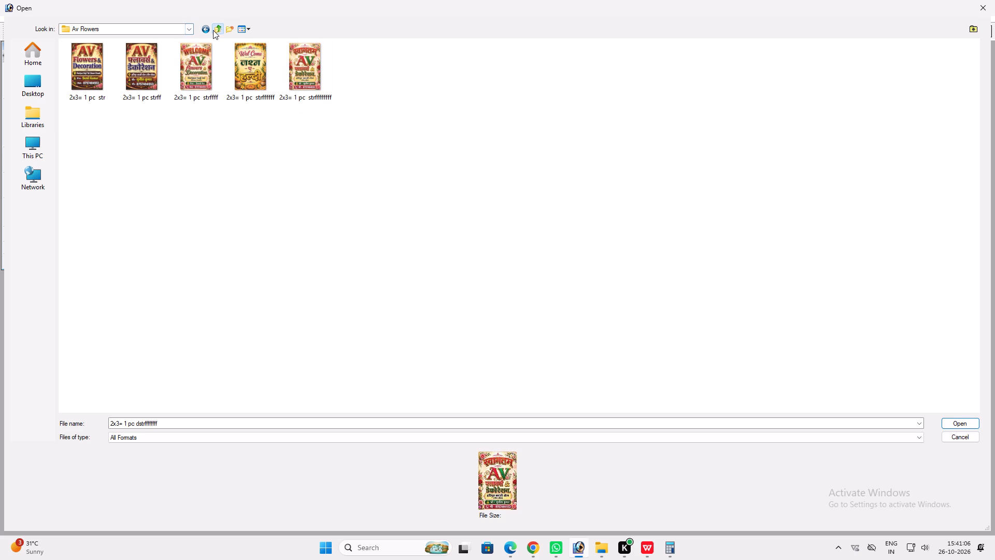
{"action": "left_click", "coordinate": [283, 162]}
{"action": "left_click", "coordinate": [97, 77]}
{"action": "key", "text": "ctrl+c"}
{"action": "key", "text": "ctrl+c"}
{"action": "key", "text": "ctrl+c"}
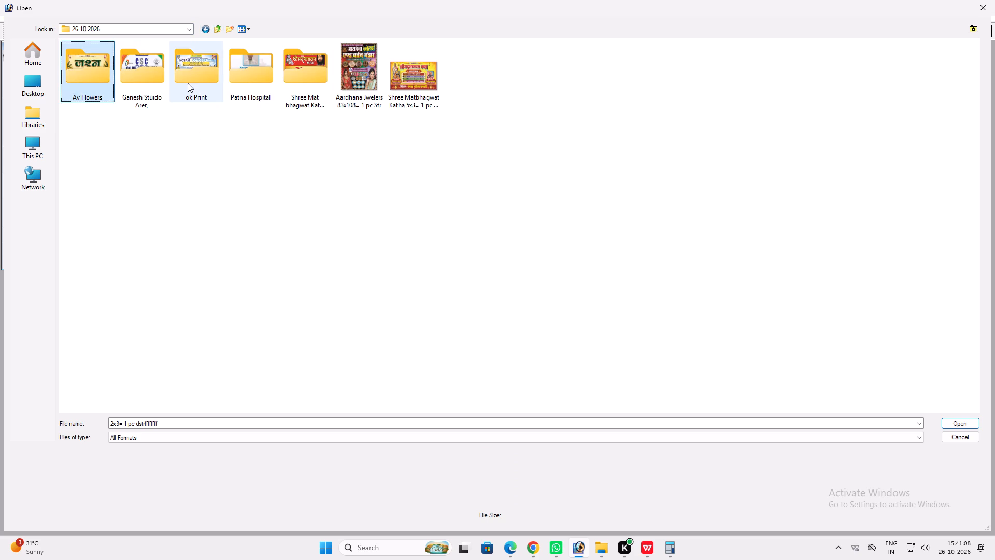
{"action": "left_click", "coordinate": [188, 83], "text": "ctrl"}
{"action": "double_click", "coordinate": [188, 80]}
{"action": "left_click", "coordinate": [194, 121]}
{"action": "key", "text": "ctrl+v"}
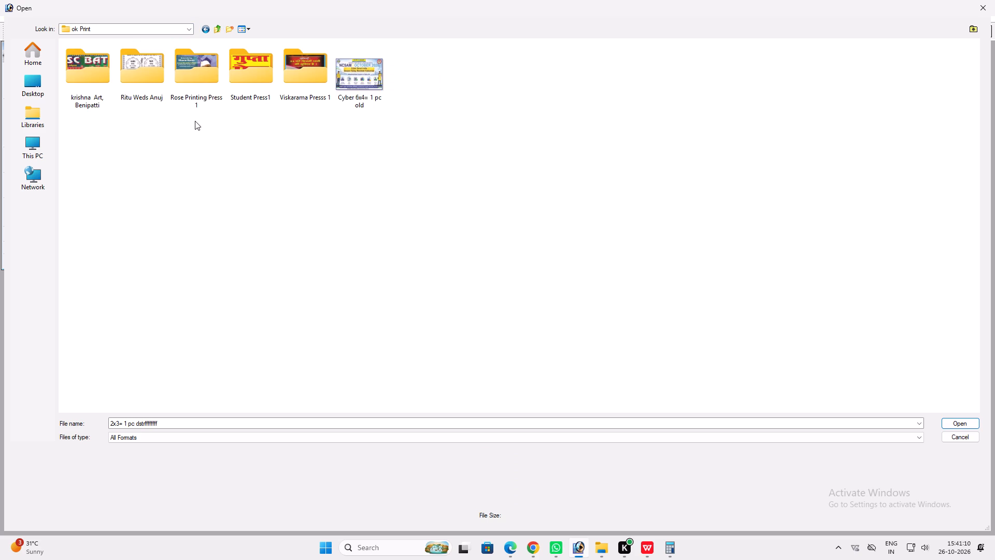
Copy the Av Flowers folder from ok Print into the FINAL PRINT folder inside october.
{"action": "left_click", "coordinate": [409, 88]}
{"action": "key", "text": "ctrl+c"}
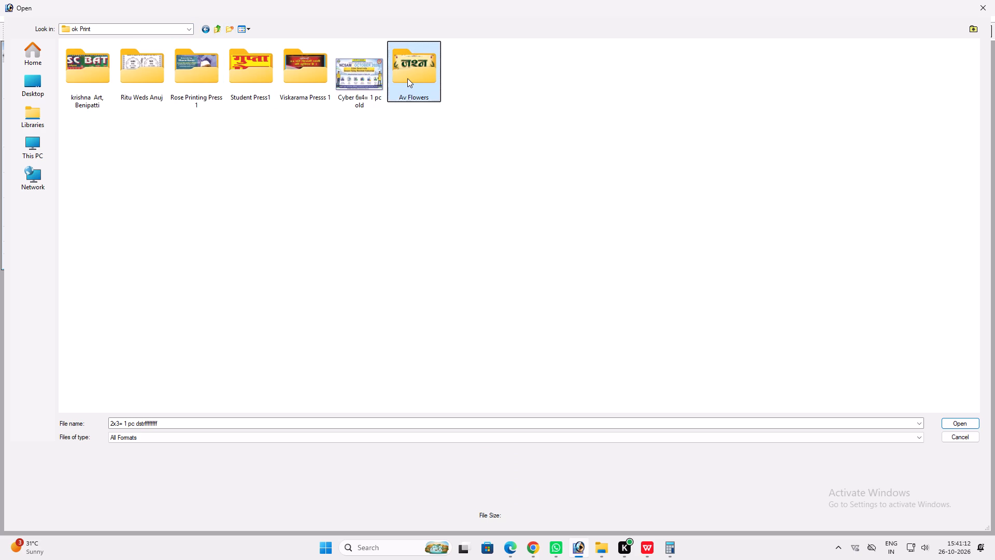
{"action": "left_click", "coordinate": [407, 78]}
{"action": "key", "text": "ctrl+c"}
{"action": "key", "text": "ctrl+c"}
{"action": "key", "text": "ctrl+c"}
{"action": "double_click", "coordinate": [218, 33]}
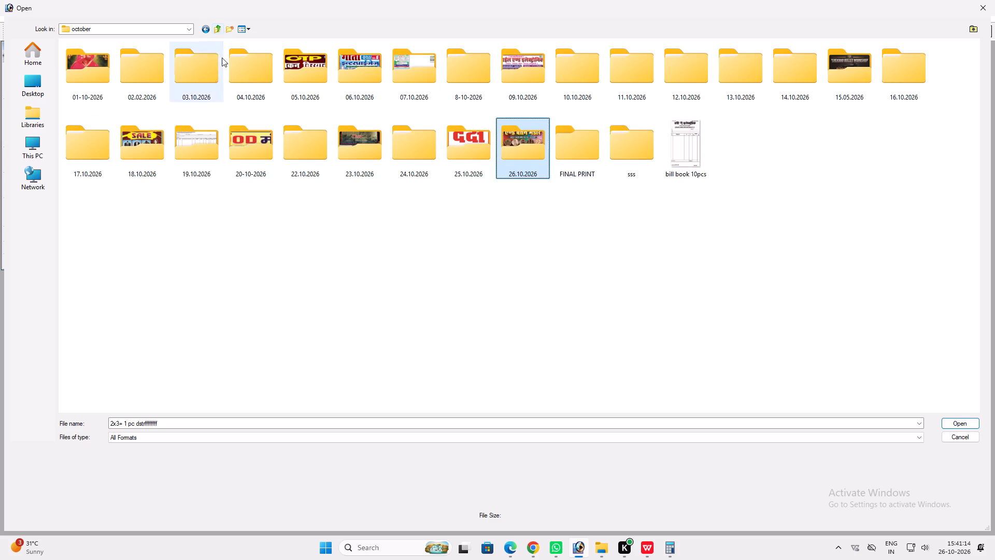
{"action": "triple_click", "coordinate": [580, 152]}
{"action": "key", "text": "ctrl+v"}
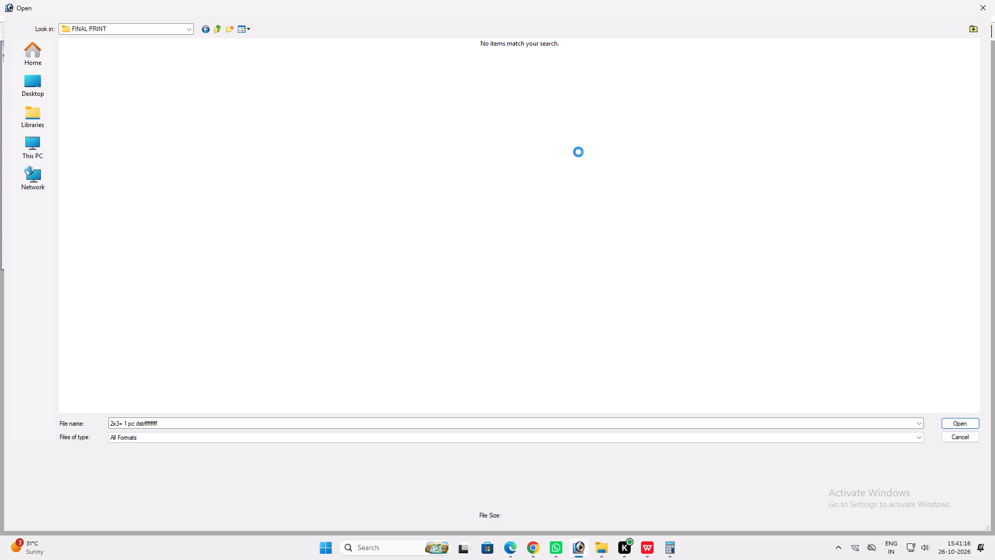
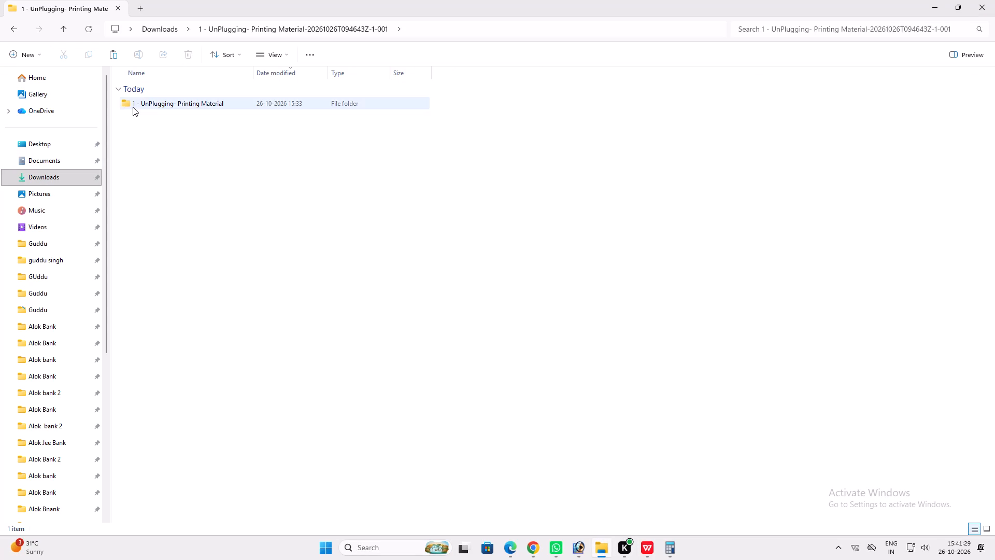
Look through the poster images in the 1 - Poster Set 1 folder of the UnPlugging printing material, starting from image 5.
{"action": "double_click", "coordinate": [133, 107]}
{"action": "double_click", "coordinate": [144, 121]}
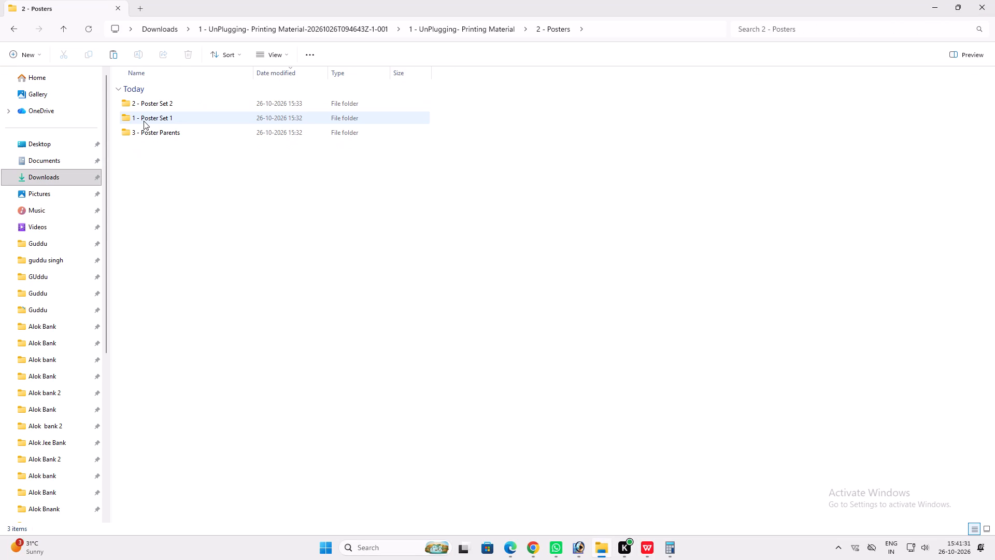
{"action": "double_click", "coordinate": [144, 118]}
{"action": "double_click", "coordinate": [144, 118]}
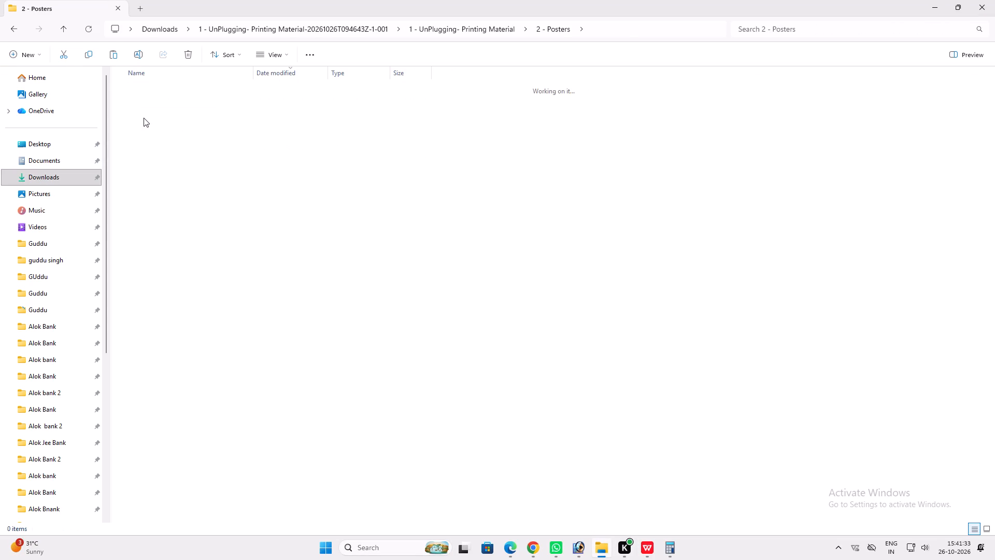
{"action": "left_click", "coordinate": [144, 118]}
{"action": "double_click", "coordinate": [135, 106]}
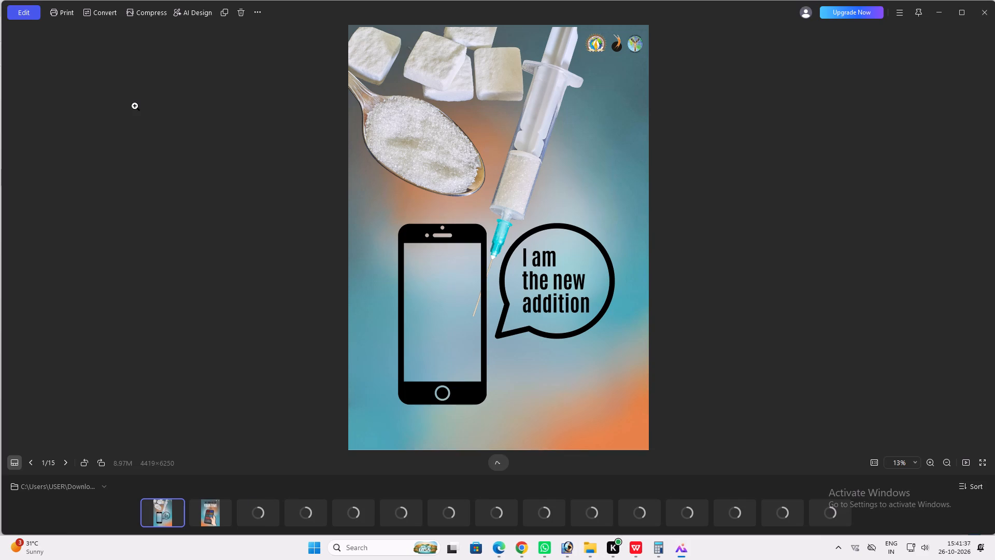
{"action": "key", "text": "Right"}
{"action": "key", "text": "Right"}
{"action": "key", "text": "Right"}
{"action": "key", "text": "Right"}
{"action": "key", "text": "Right"}
{"action": "key", "text": "Right"}
{"action": "key", "text": "Right"}
{"action": "key", "text": "Right"}
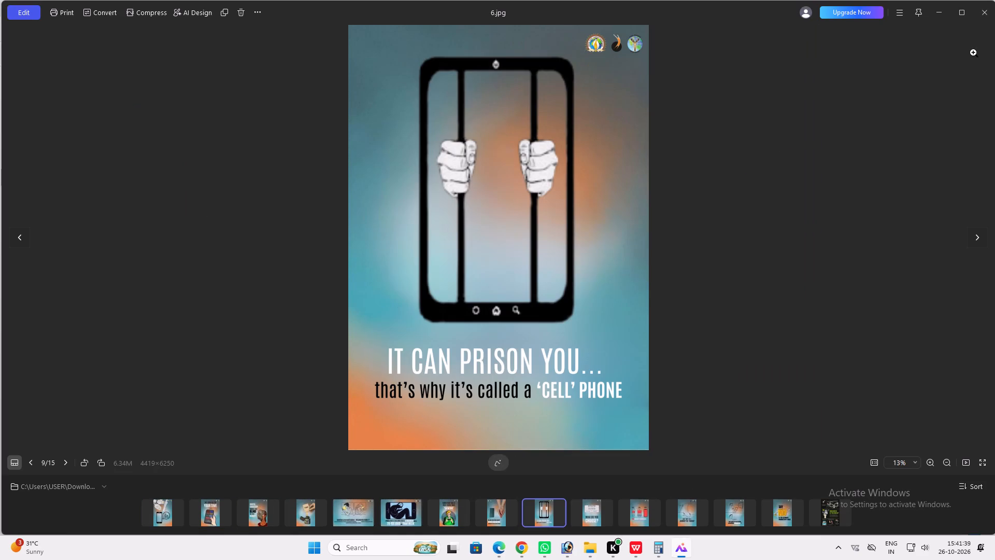
{"action": "left_click", "coordinate": [989, 17]}
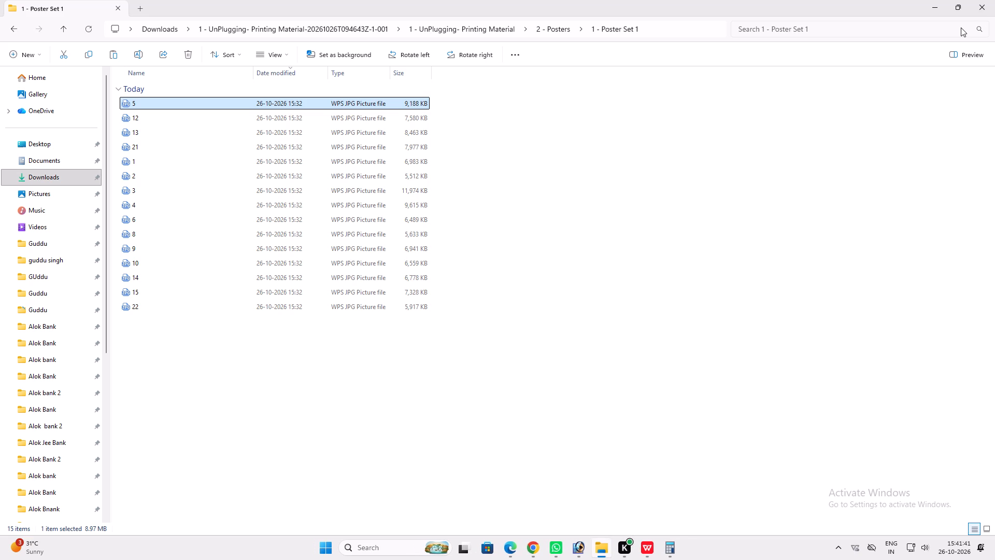
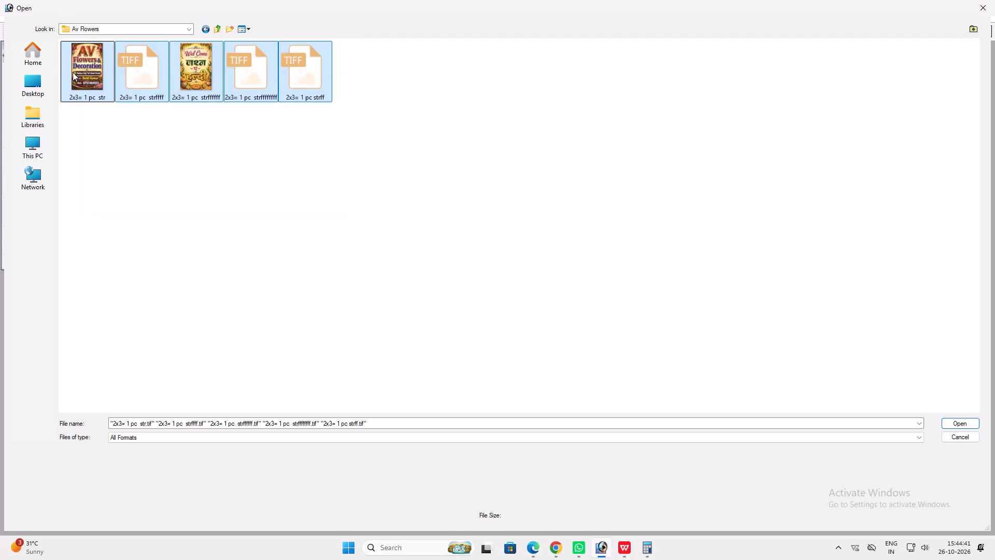
Open all five TIFF posters from the Av Flowers folder and check each one, closing it after review.
{"action": "key", "text": "Return"}
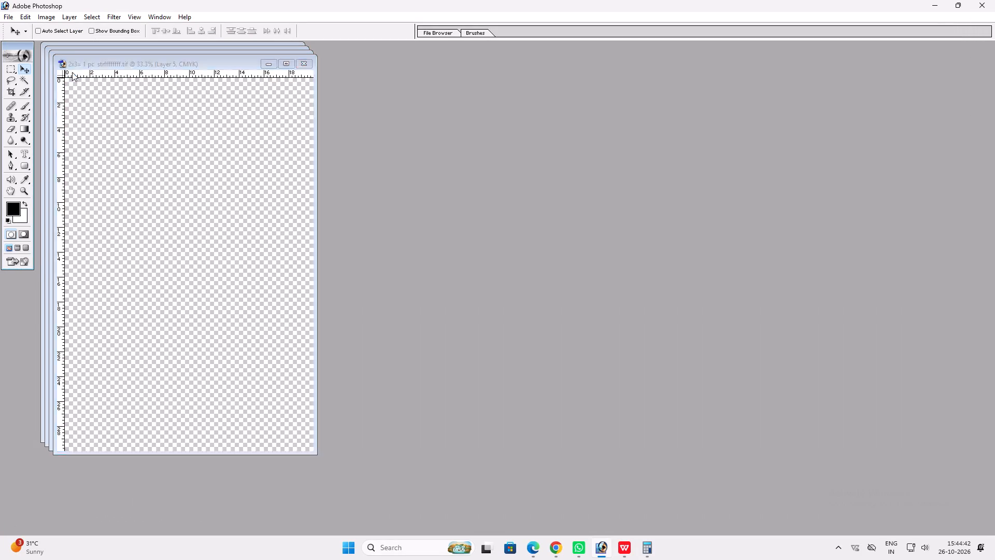
{"action": "key", "text": "Return"}
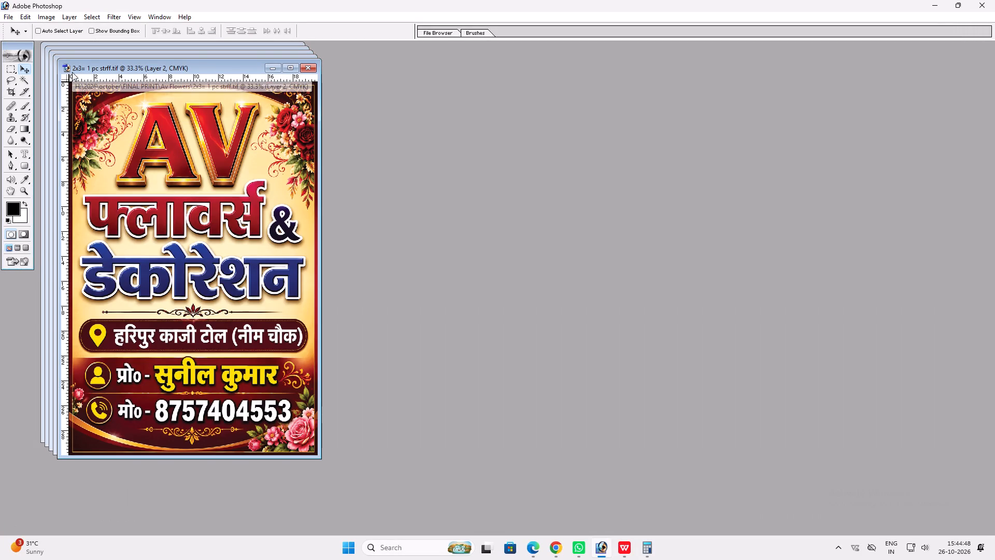
{"action": "key", "text": "ctrl+w"}
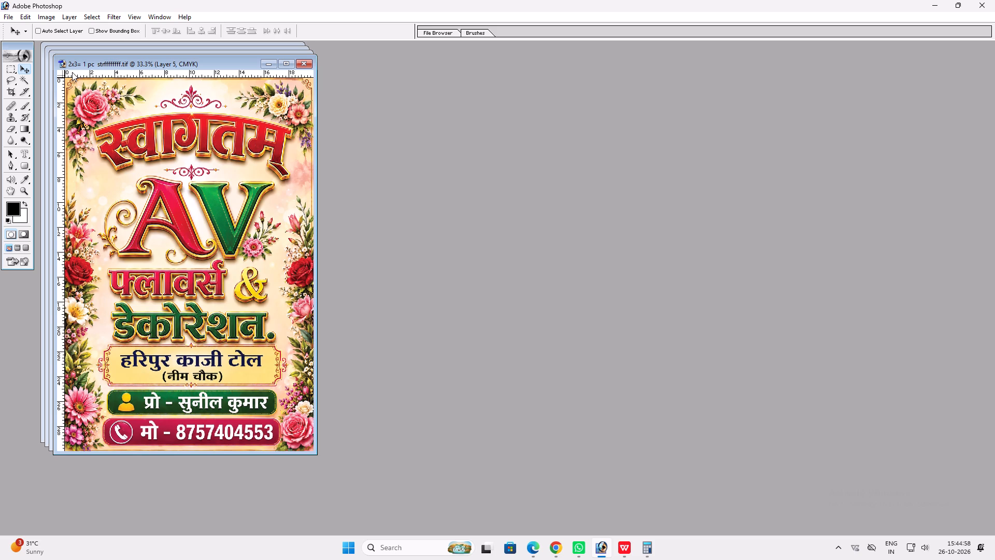
{"action": "key", "text": "ctrl+w"}
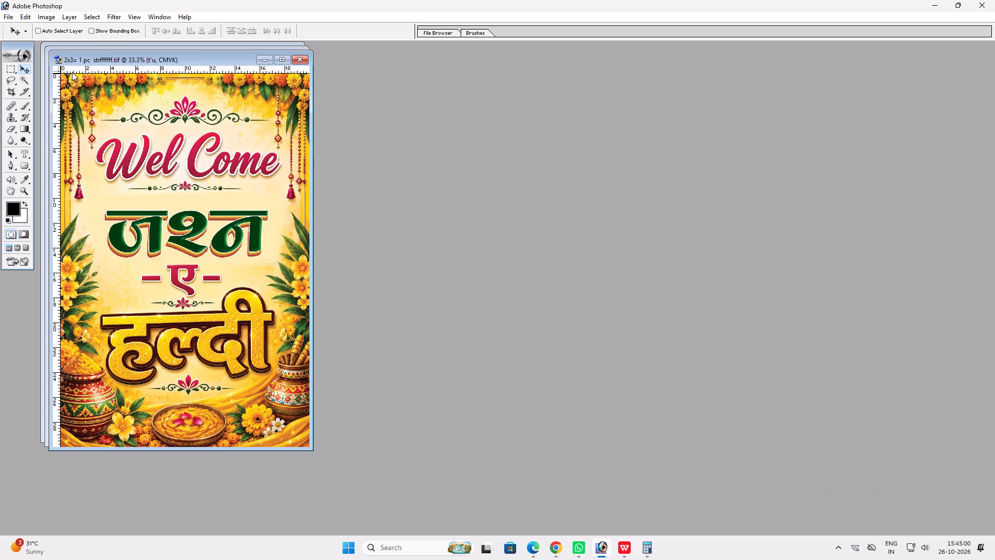
{"action": "key", "text": "ctrl+w"}
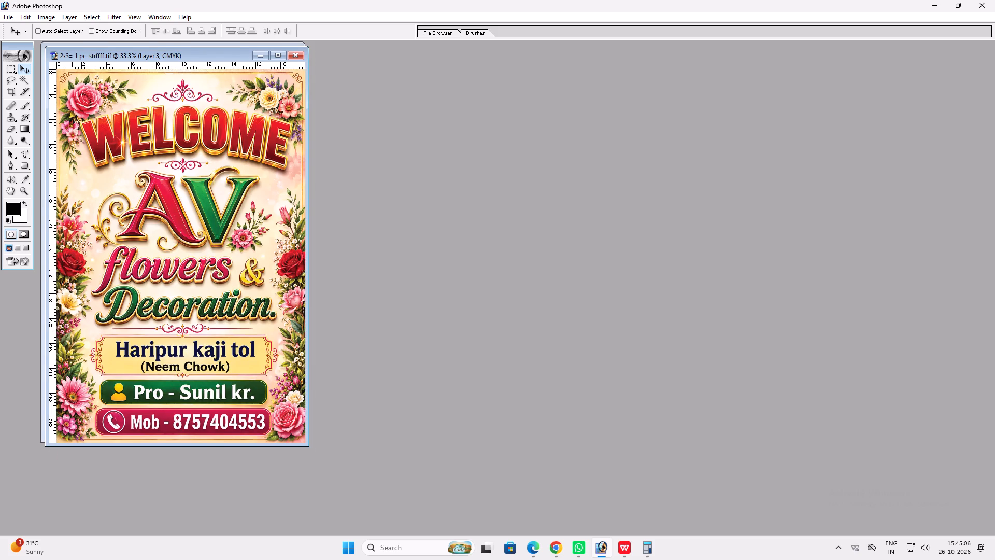
{"action": "key", "text": "ctrl+w"}
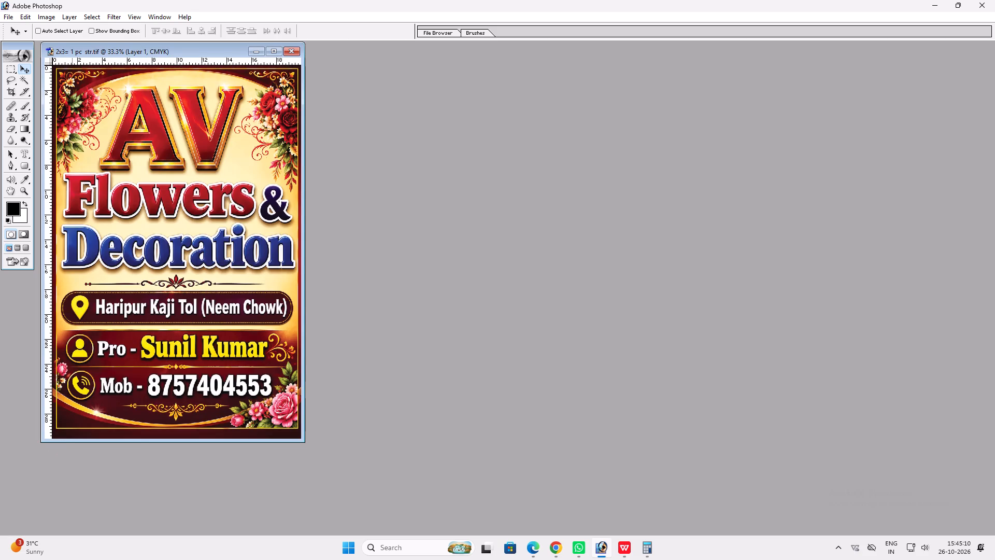
{"action": "key", "text": "ctrl+w"}
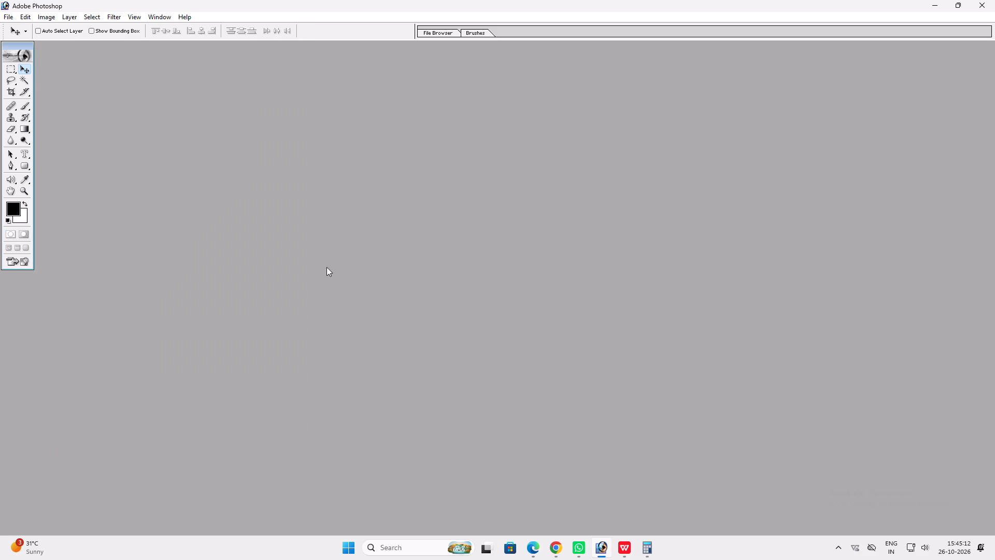
Switch to the running Calculator and close it.
{"action": "left_click", "coordinate": [640, 544]}
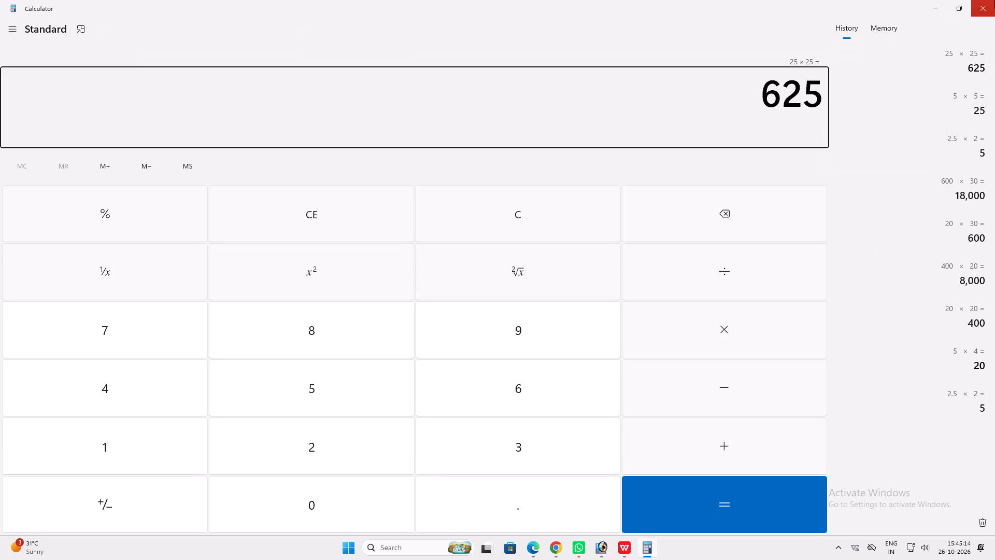
{"action": "left_click", "coordinate": [994, 0]}
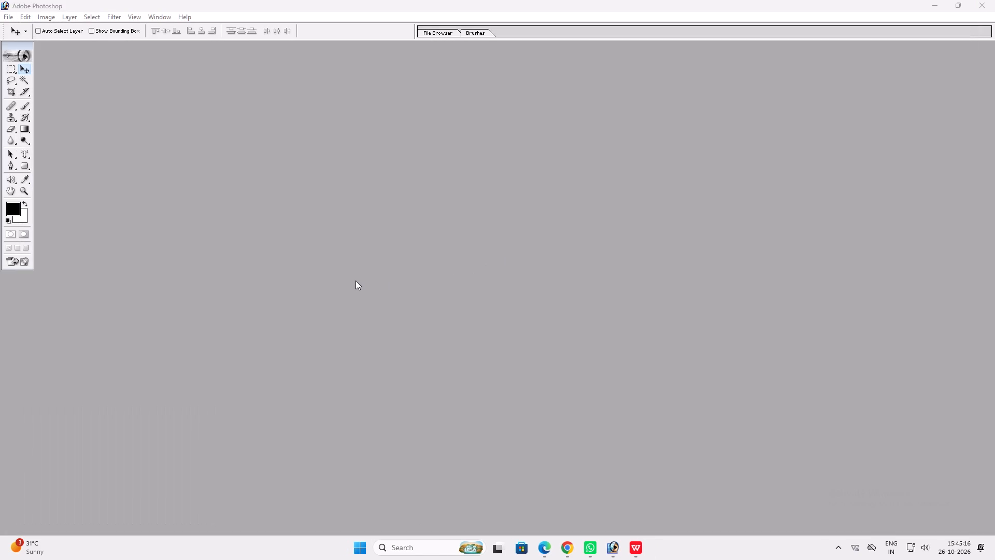
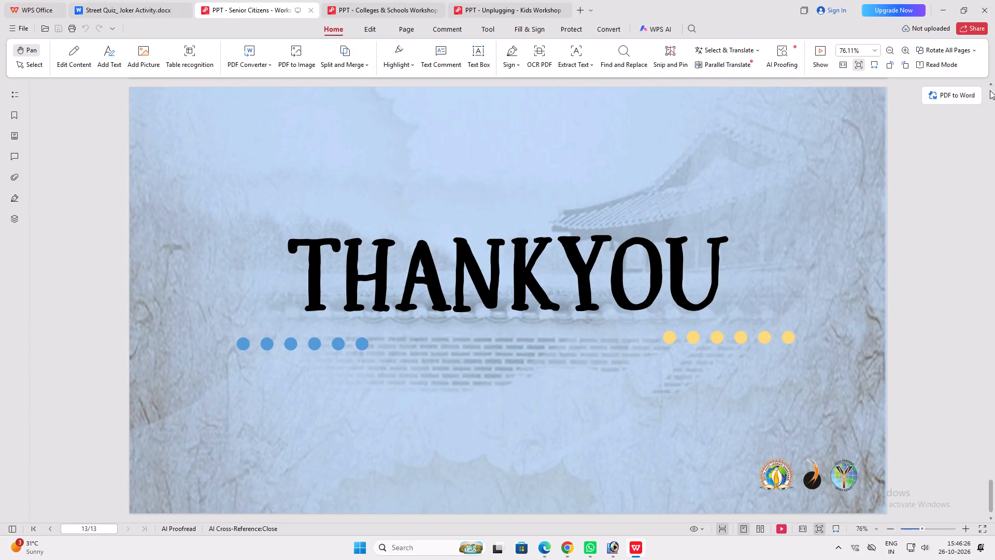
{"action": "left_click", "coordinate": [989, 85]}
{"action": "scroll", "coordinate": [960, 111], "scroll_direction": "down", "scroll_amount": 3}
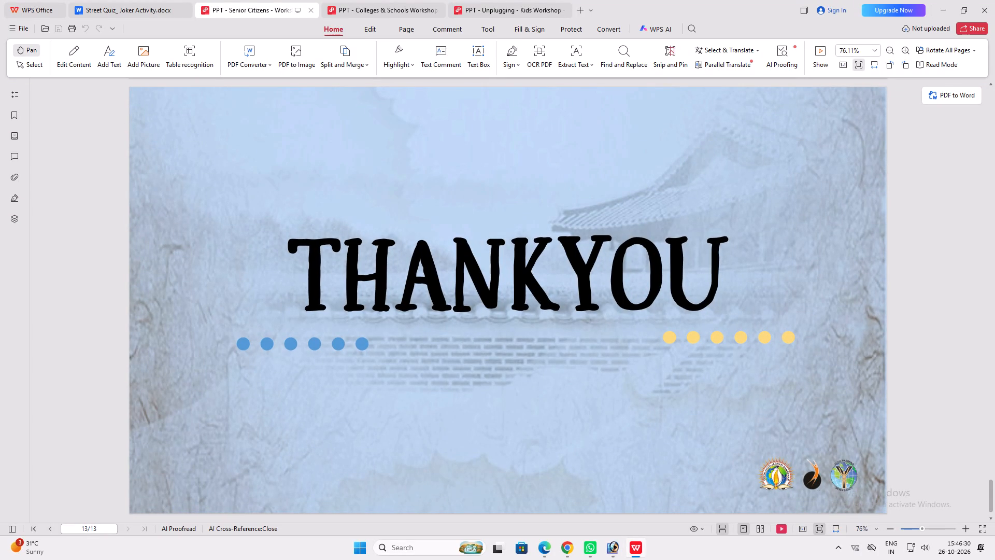